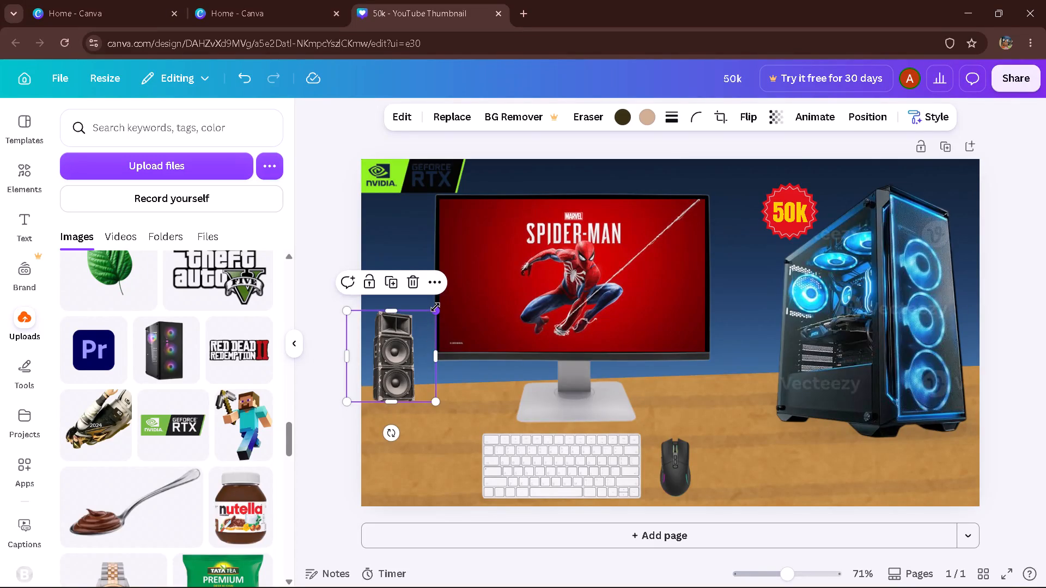
Shrink the speaker beside the monitor slightly.
left_click_drag(435, 307, 426, 304)
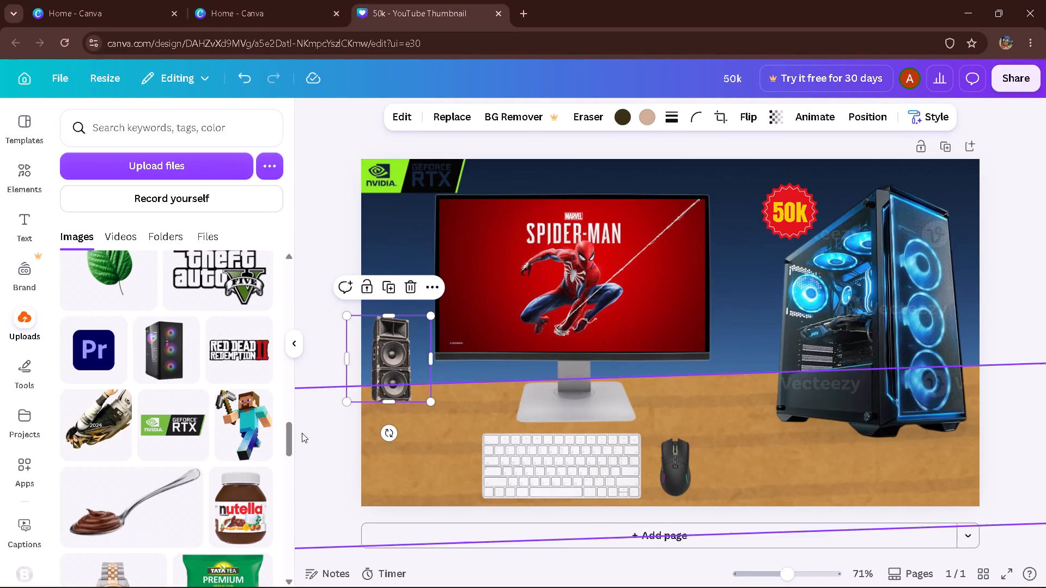
double_click(318, 393)
Duplicate the speaker and place the copy between the monitor and the PC case, standing at the desk's back edge.
left_click(409, 357)
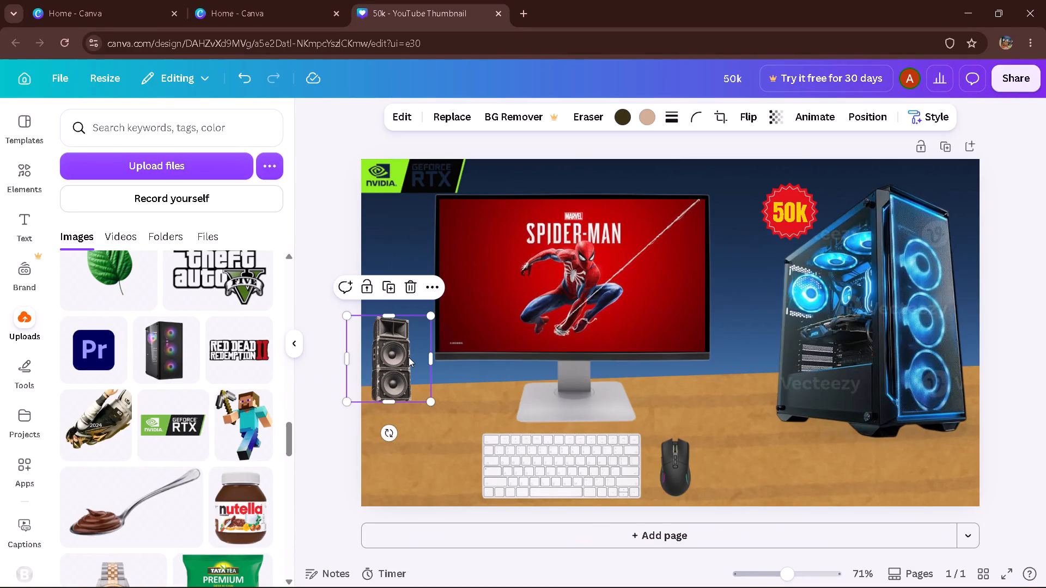
key("ctrl+c")
key("ctrl+v")
left_click_drag(393, 362, 733, 323)
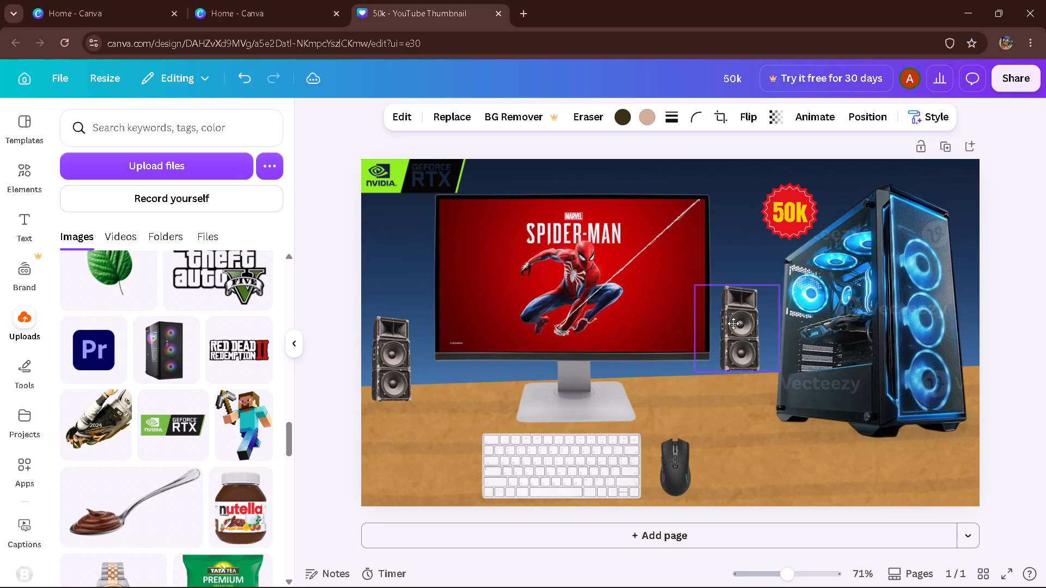
left_click_drag(733, 323, 735, 345)
double_click(1045, 295)
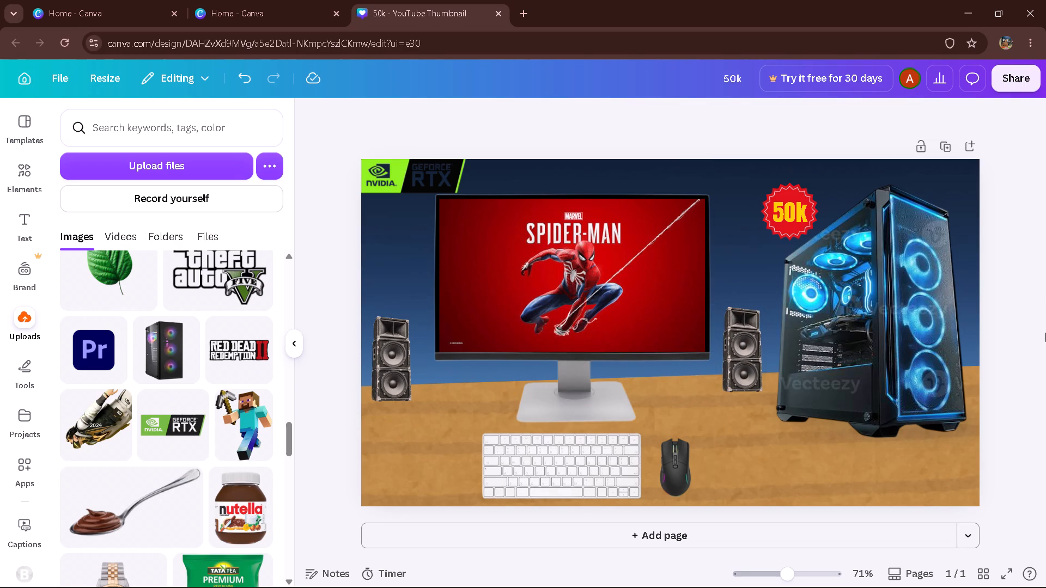
Try several photo colours on the wooden desk surface and recolour it to blue #3c6697.
left_click(731, 487)
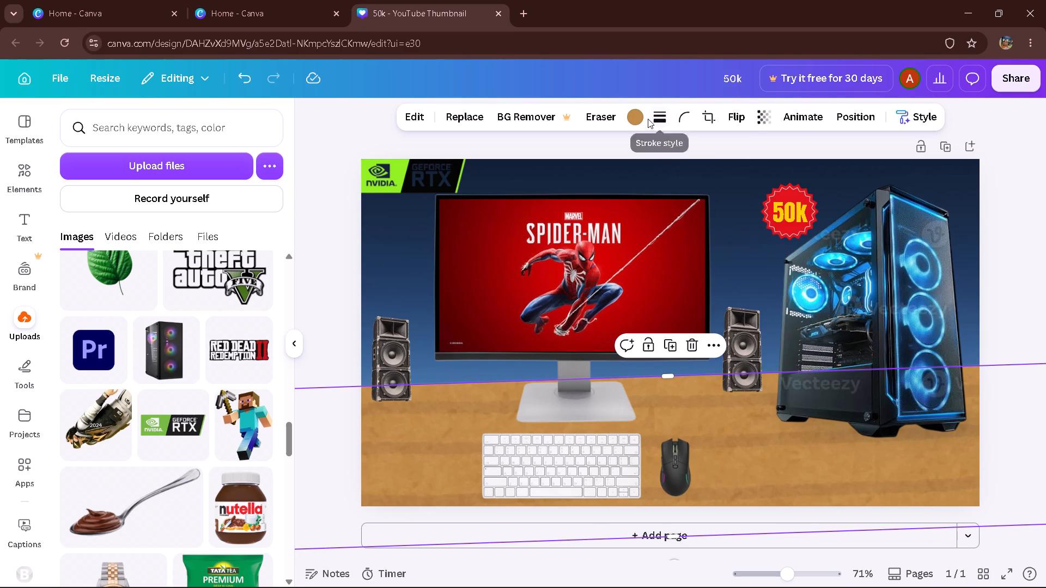
left_click(638, 121)
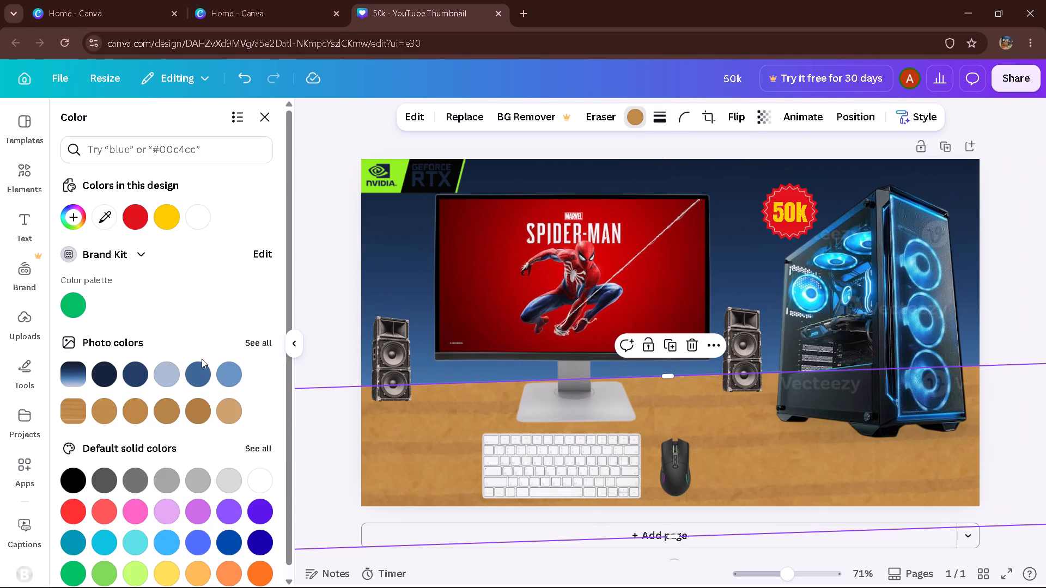
left_click(130, 362)
left_click(132, 381)
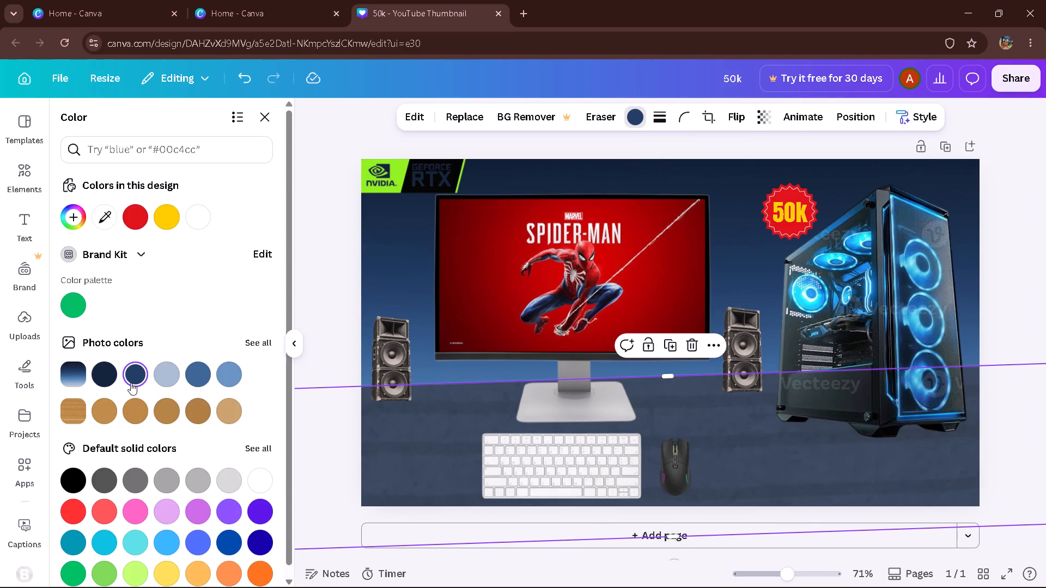
left_click(197, 369)
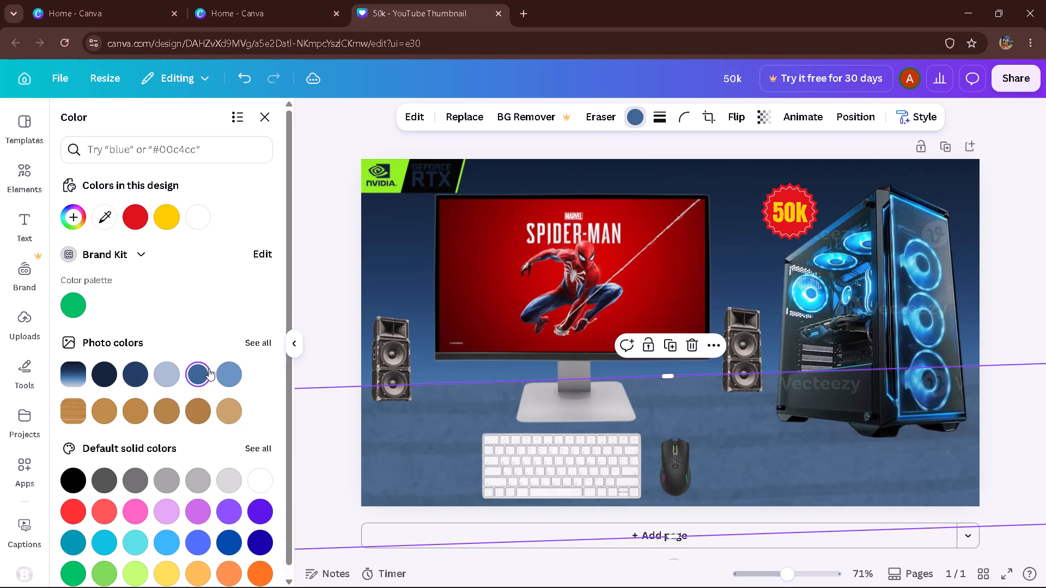
left_click(240, 373)
left_click(197, 373)
left_click(166, 373)
left_click(133, 373)
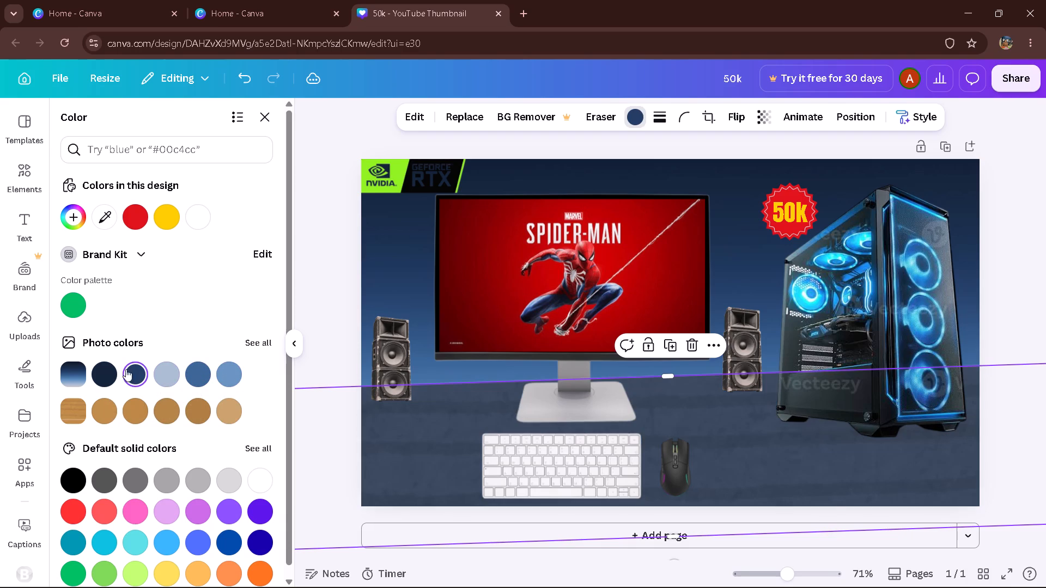
left_click(78, 373)
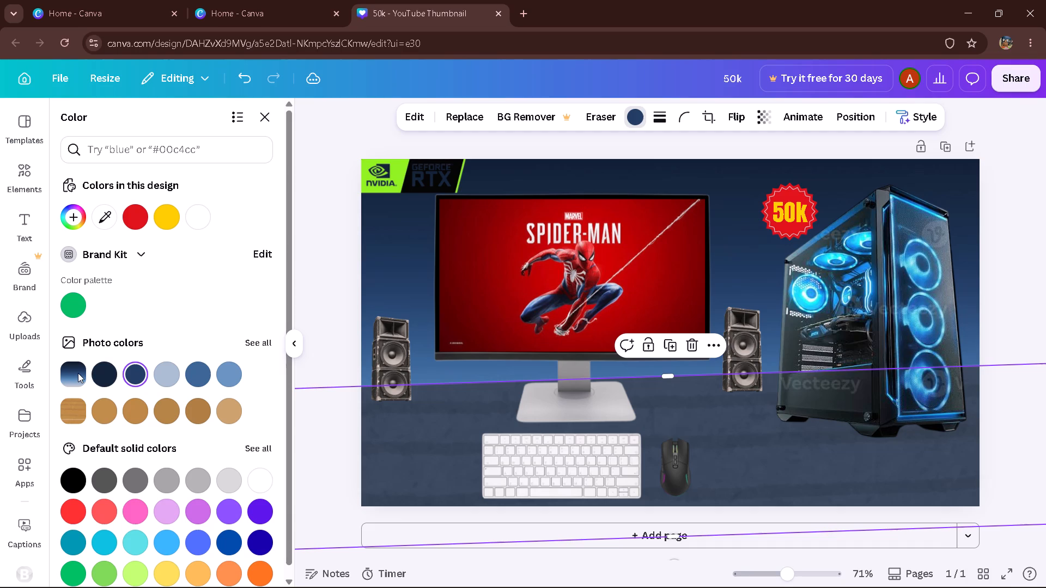
left_click(74, 373)
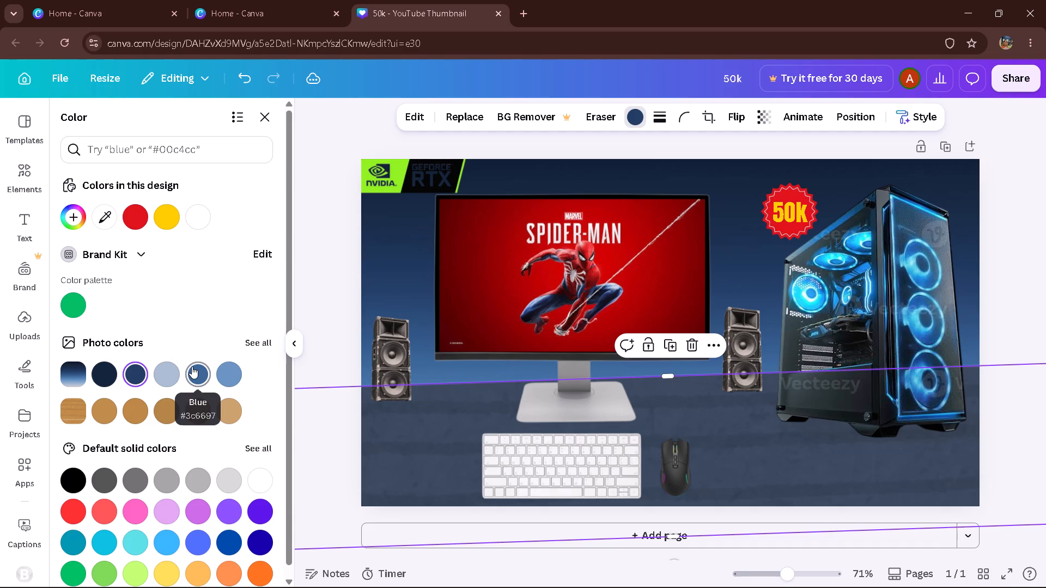
left_click(192, 366)
left_click(192, 366)
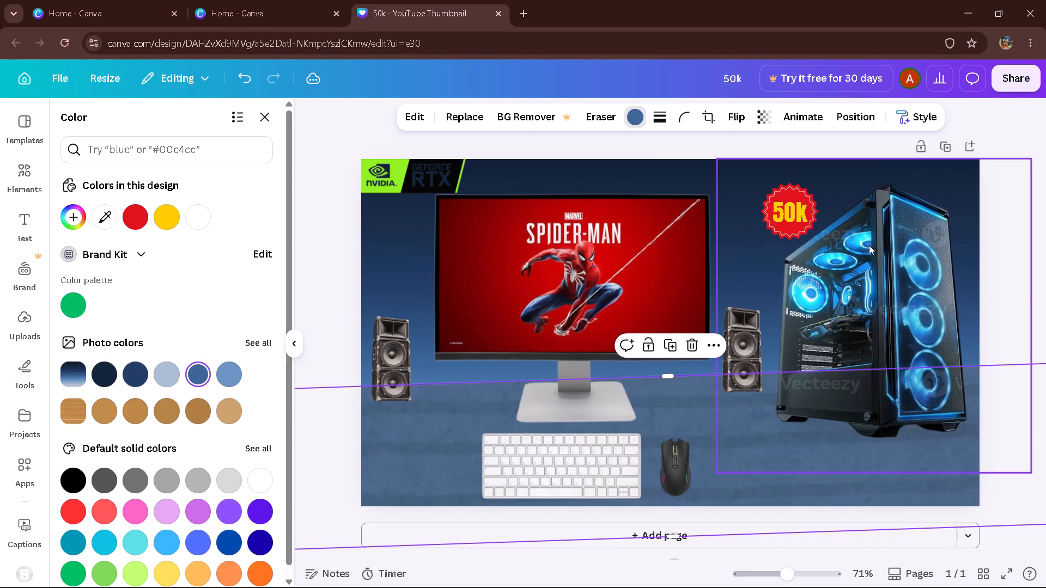
triple_click(1012, 164)
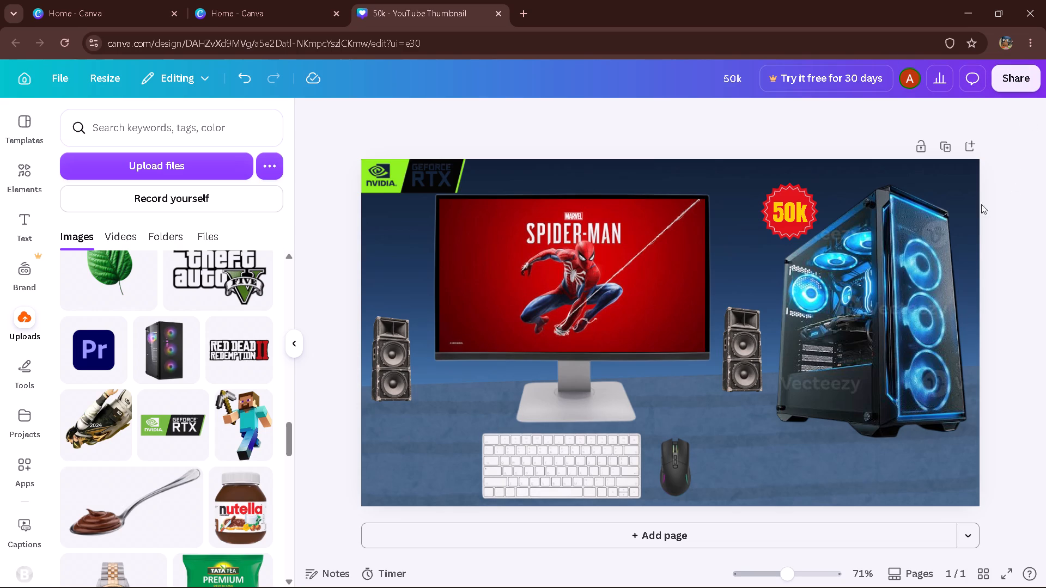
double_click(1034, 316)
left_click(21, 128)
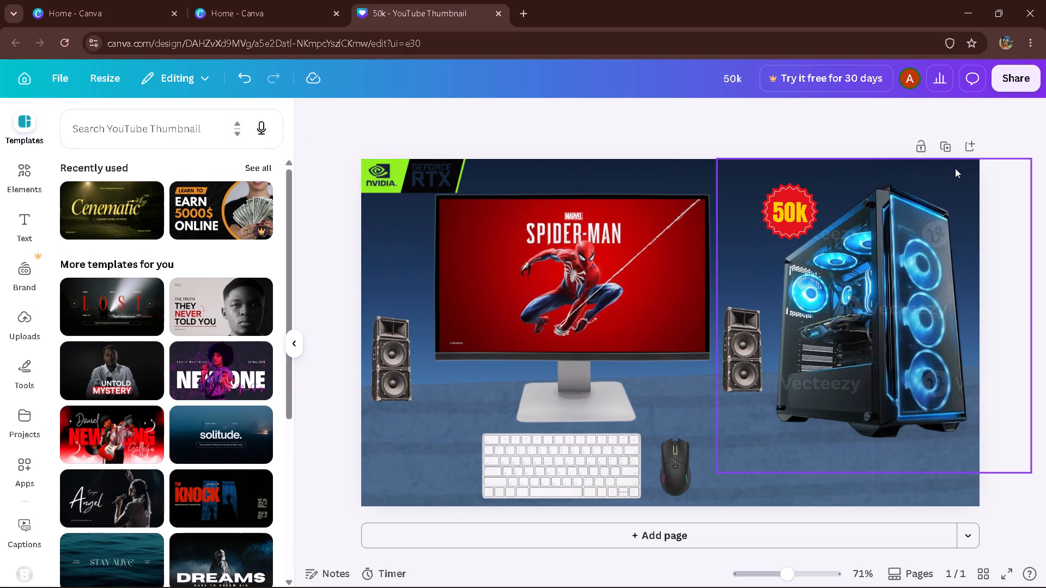
Select the blue gradient background image from the layers and open the Blur tool for it.
left_click(976, 175)
left_click(855, 112)
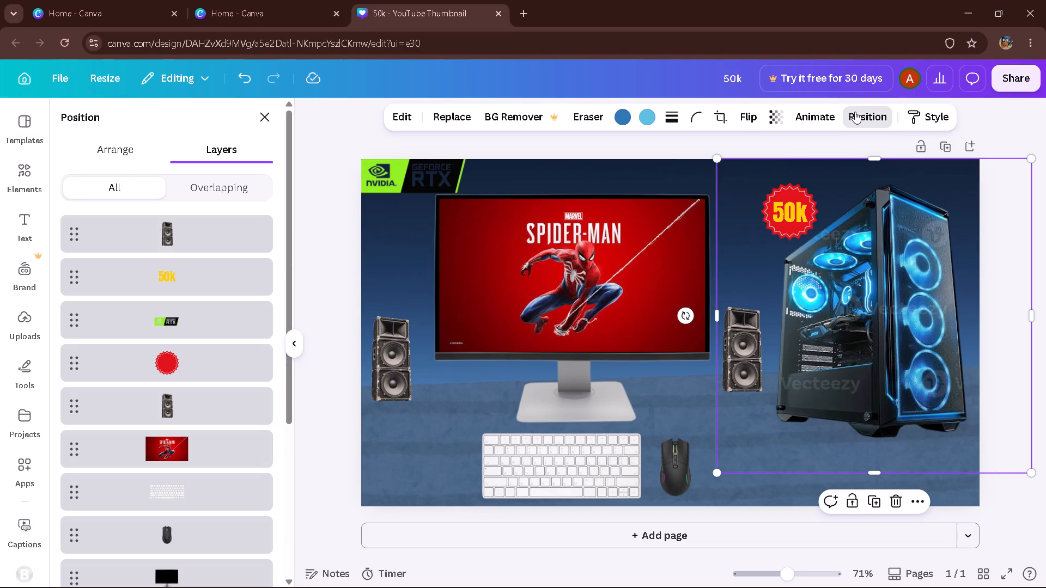
left_click(281, 214)
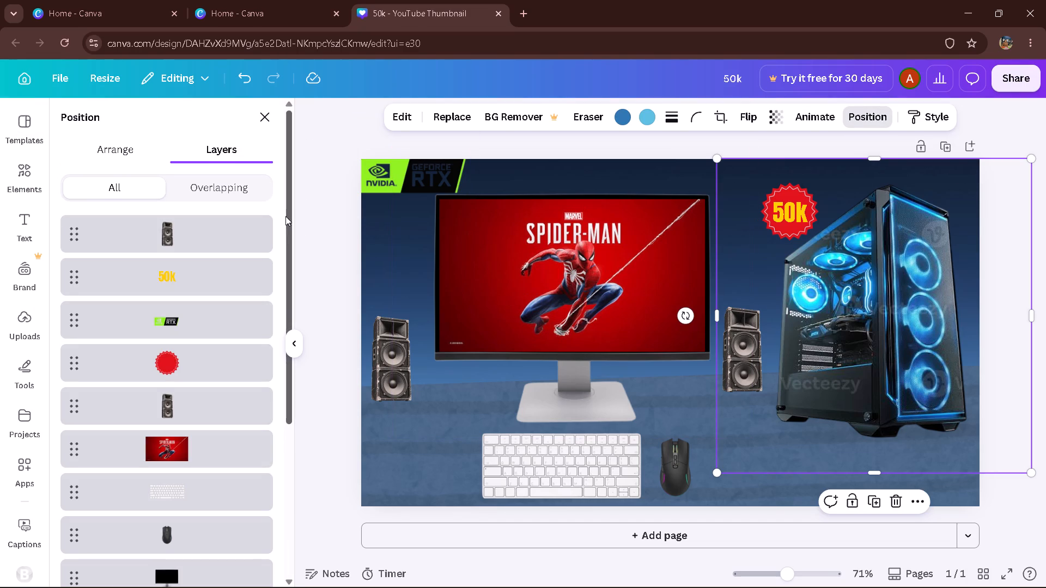
left_click_drag(290, 216, 269, 433)
left_click(172, 514)
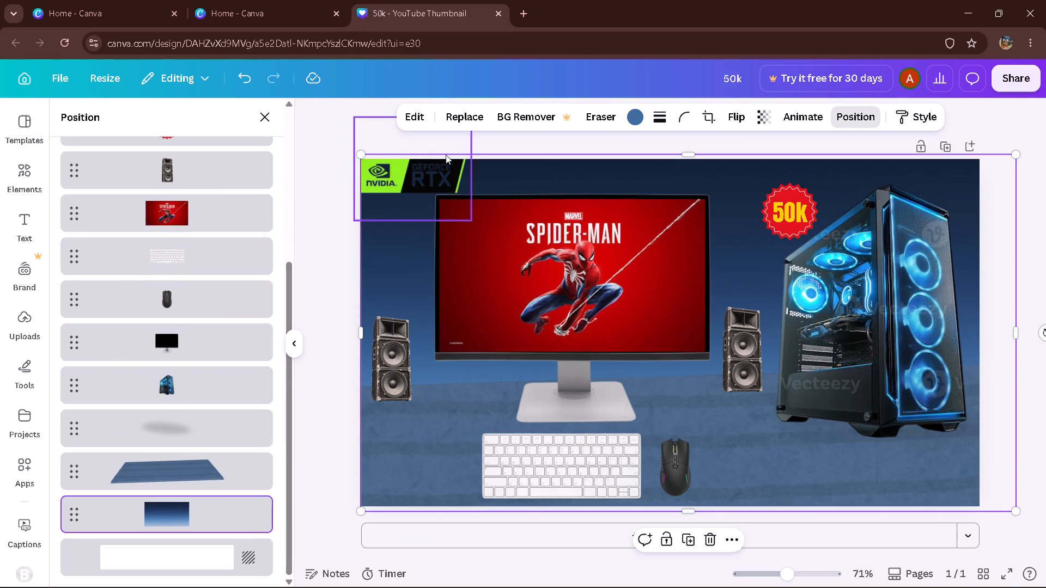
left_click(415, 121)
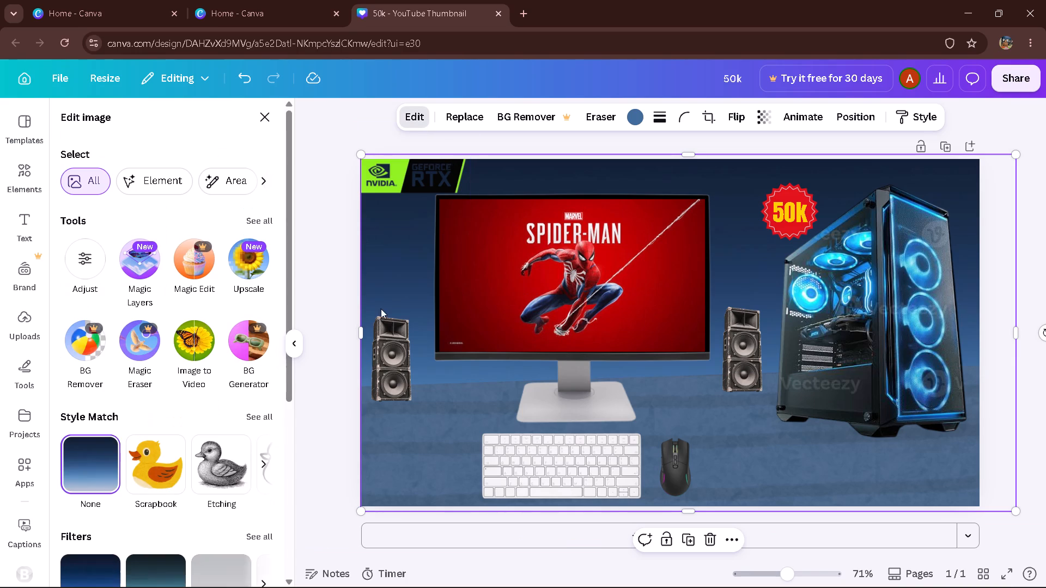
left_click(257, 226)
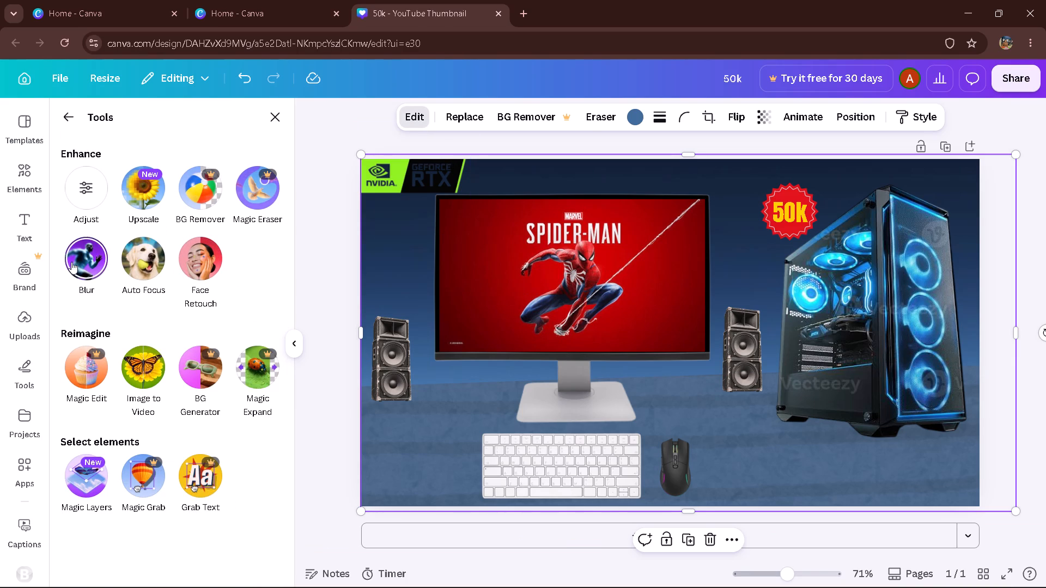
left_click(71, 262)
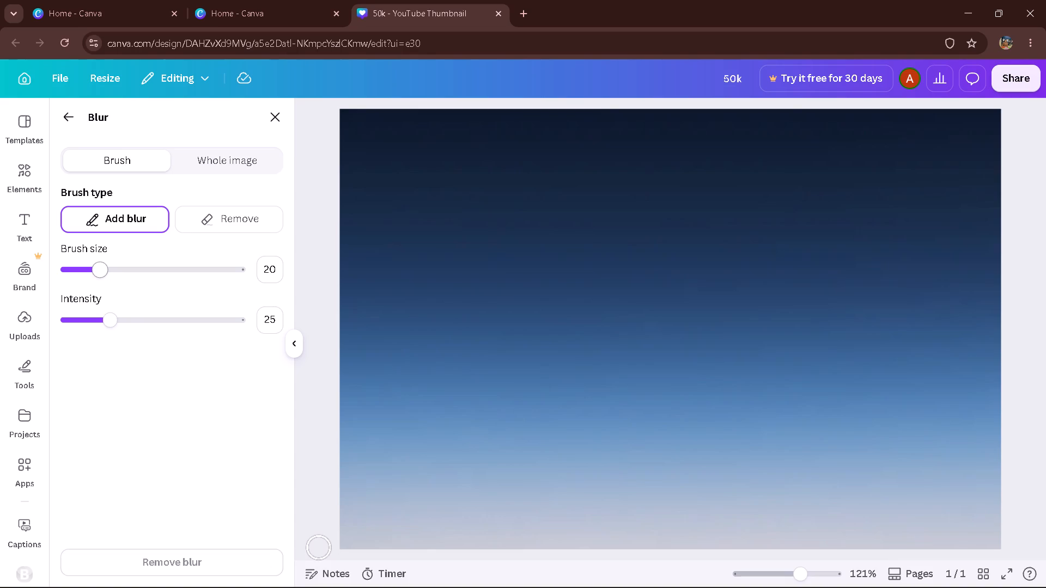
Brush blur over nearly the whole gradient background with brush size 100 and intensity 11, and return to the thumbnail.
left_click_drag(102, 268, 285, 261)
left_click_drag(78, 325, 86, 323)
left_click_drag(362, 142, 372, 138)
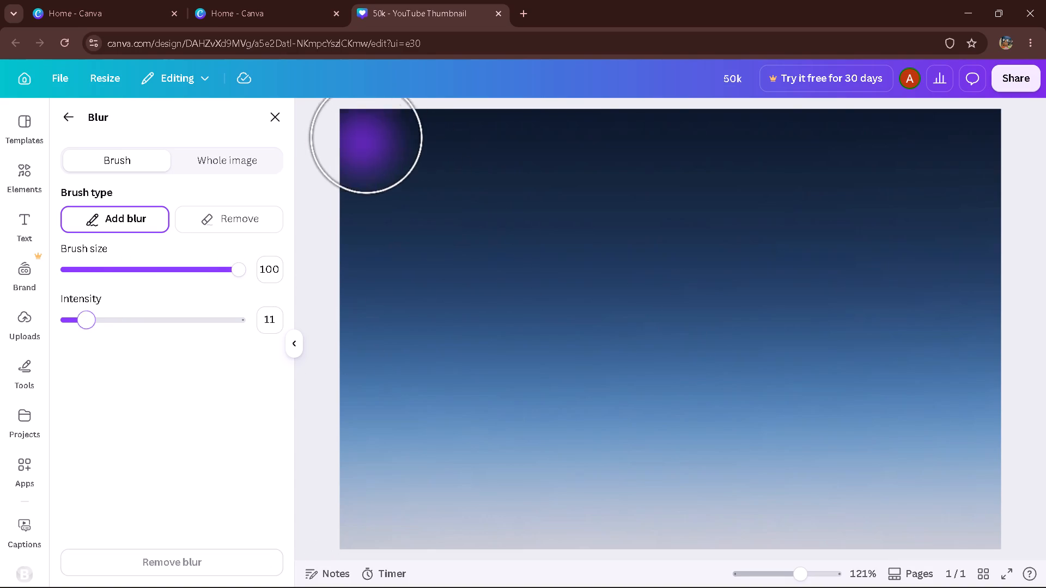
left_click_drag(372, 138, 980, 235)
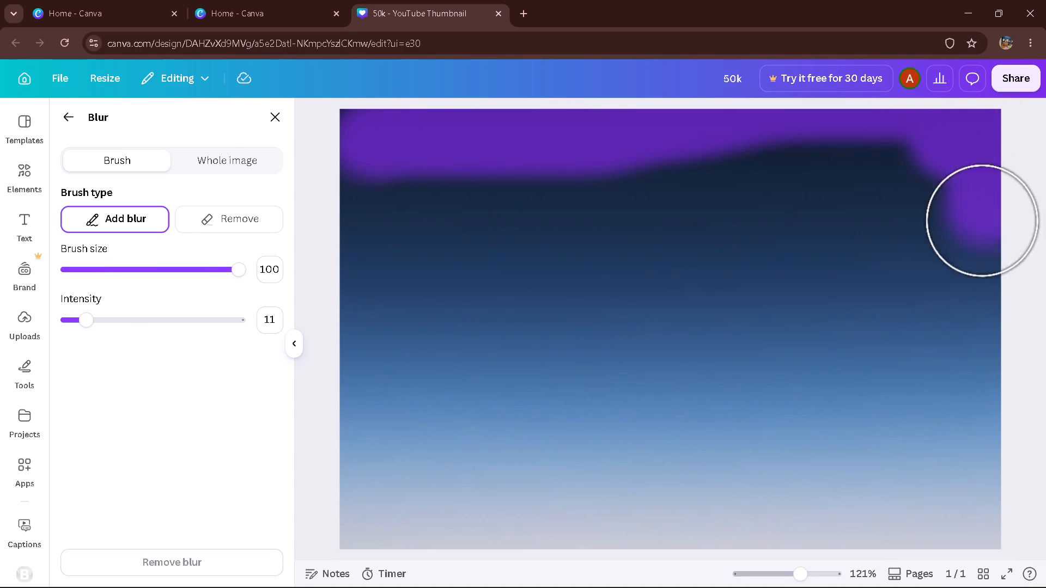
left_click_drag(980, 235, 386, 547)
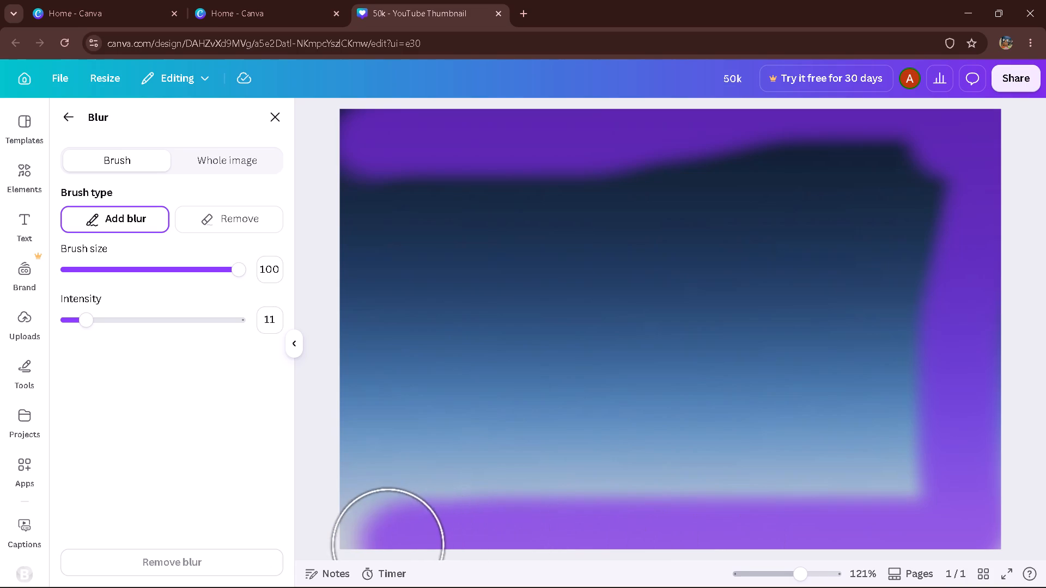
left_click_drag(386, 547, 843, 157)
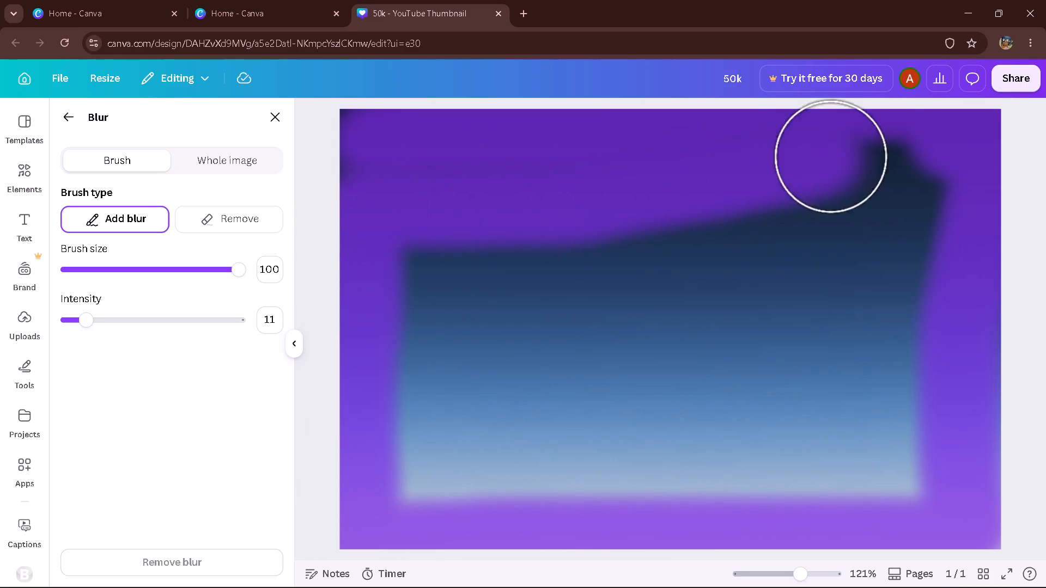
left_click_drag(843, 157, 419, 482)
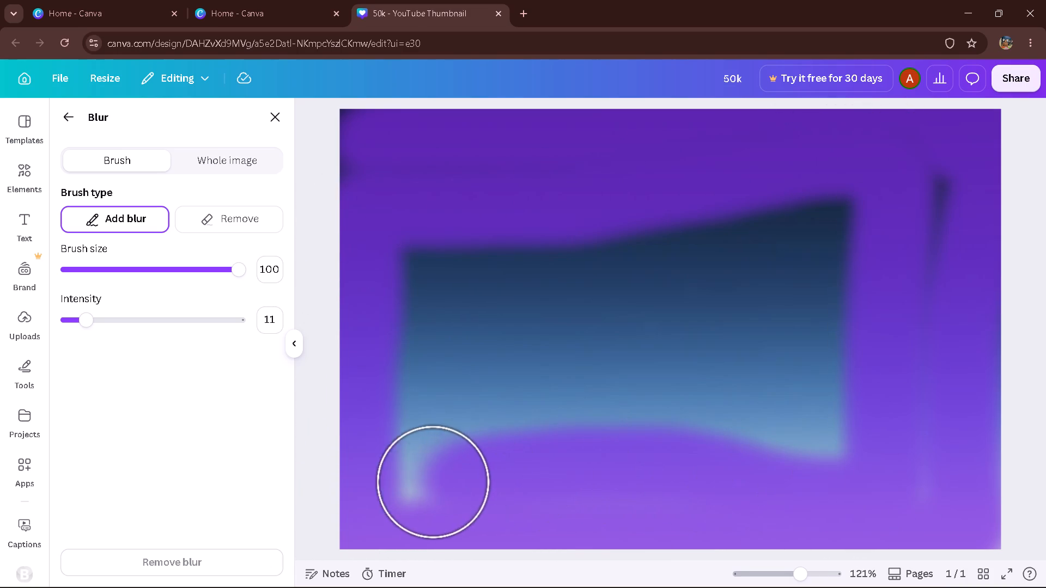
left_click_drag(419, 482, 787, 424)
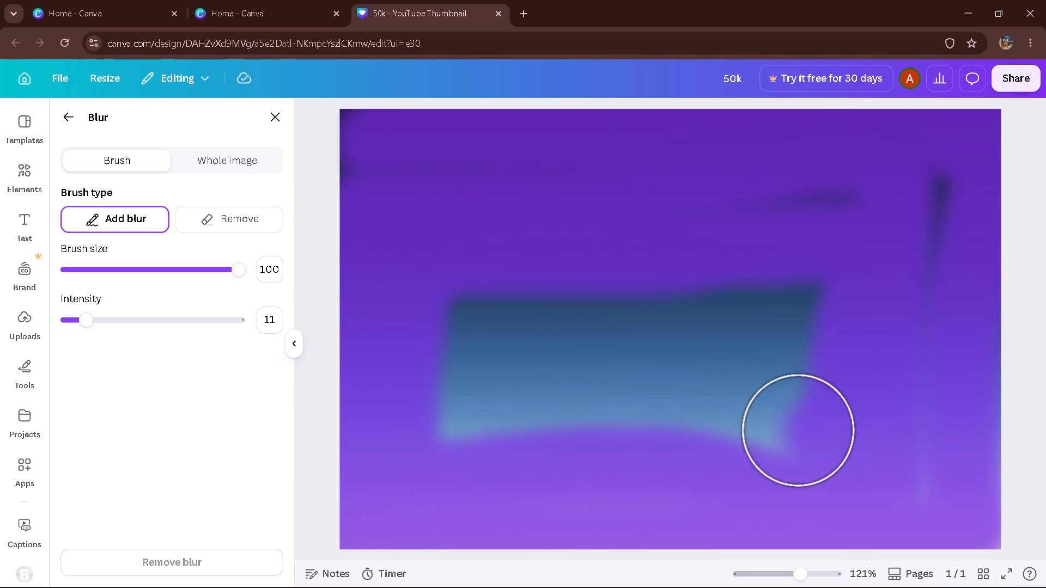
left_click_drag(787, 424, 820, 307)
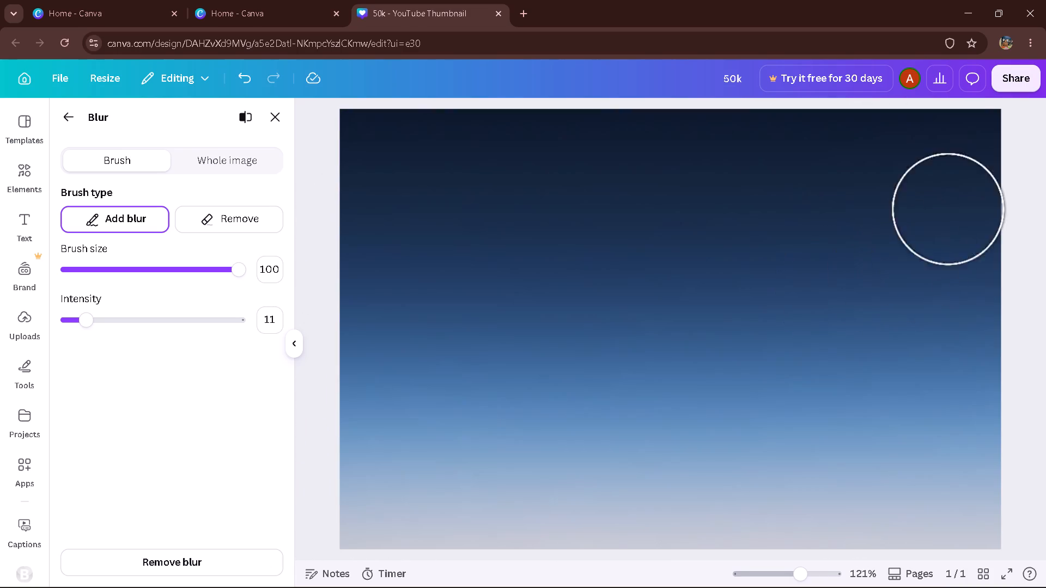
left_click_drag(977, 152, 953, 259)
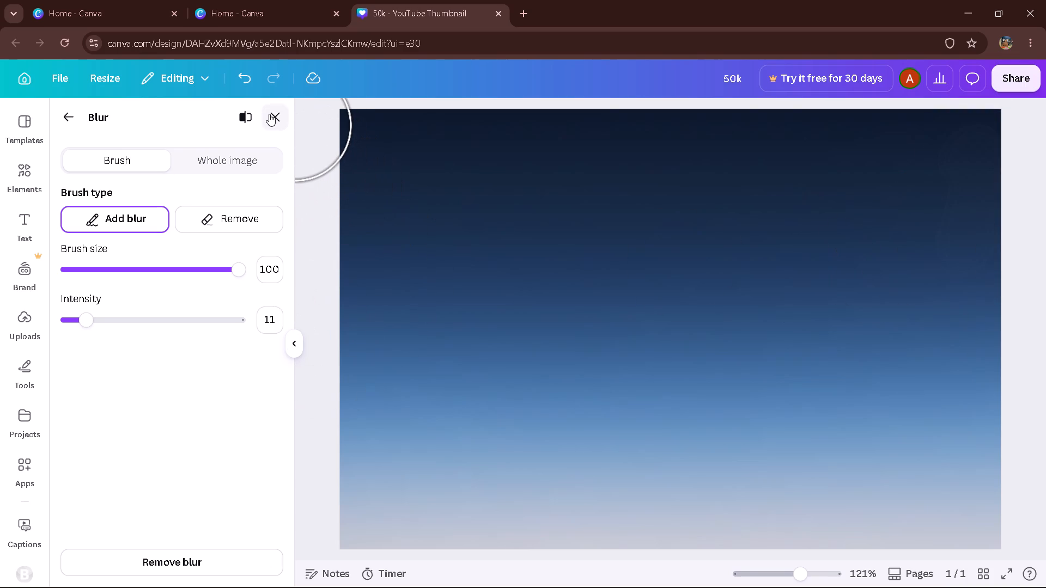
left_click(269, 114)
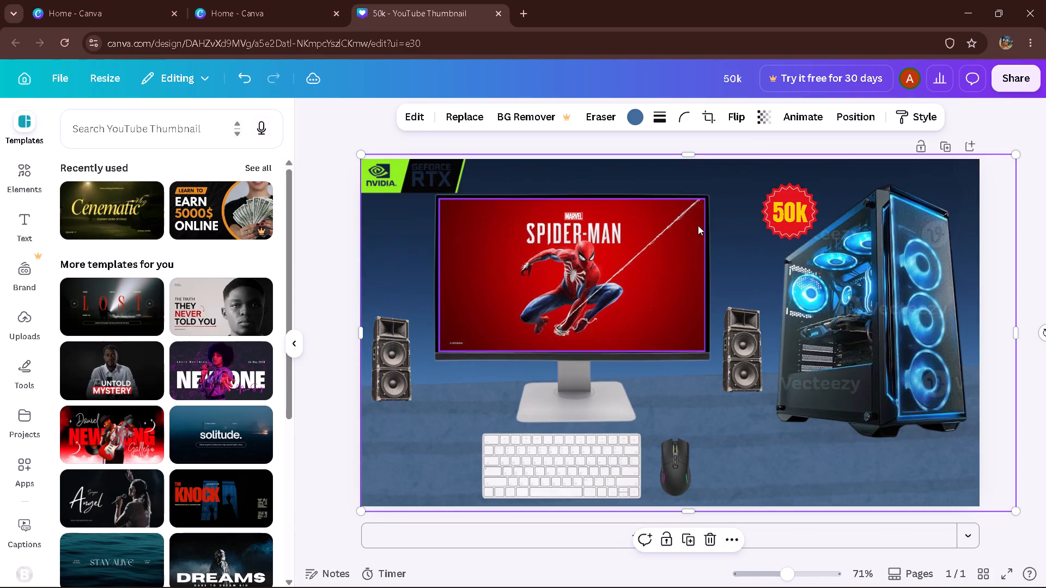
triple_click(1039, 249)
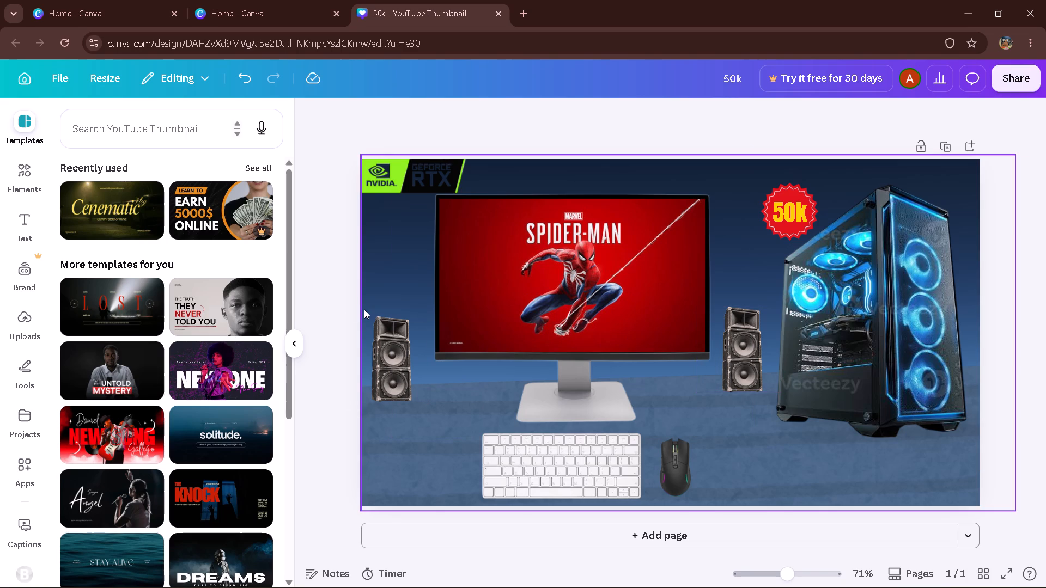
Find the Red Bull can among the uploaded images and add it to the thumbnail.
left_click(28, 168)
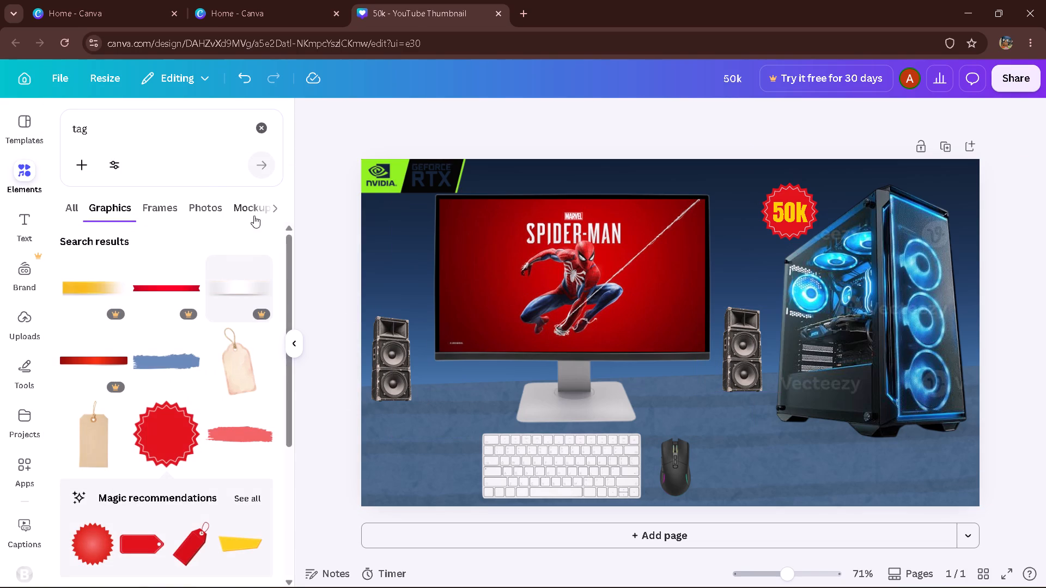
left_click(28, 316)
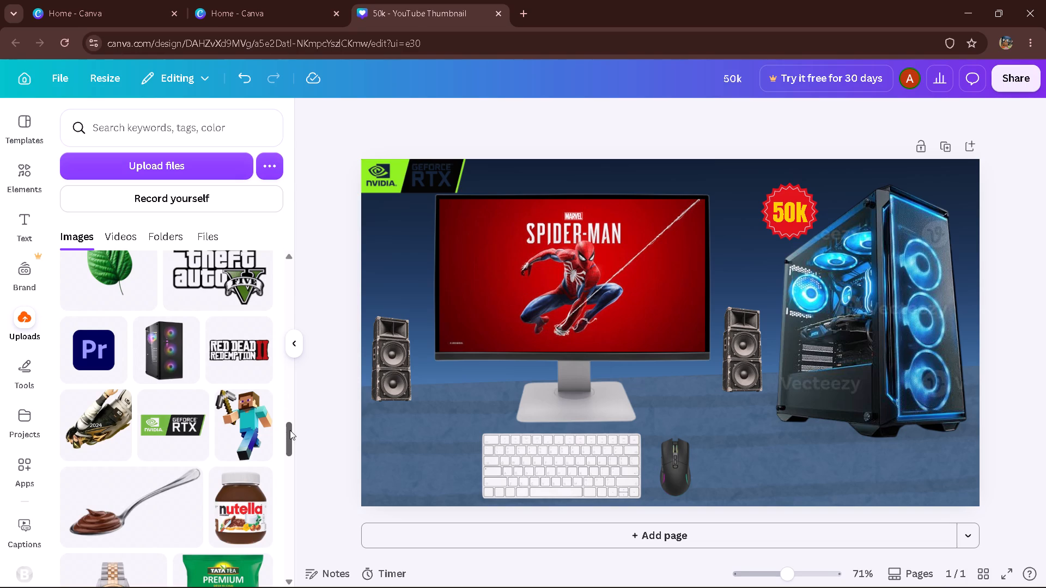
left_click_drag(290, 432, 292, 449)
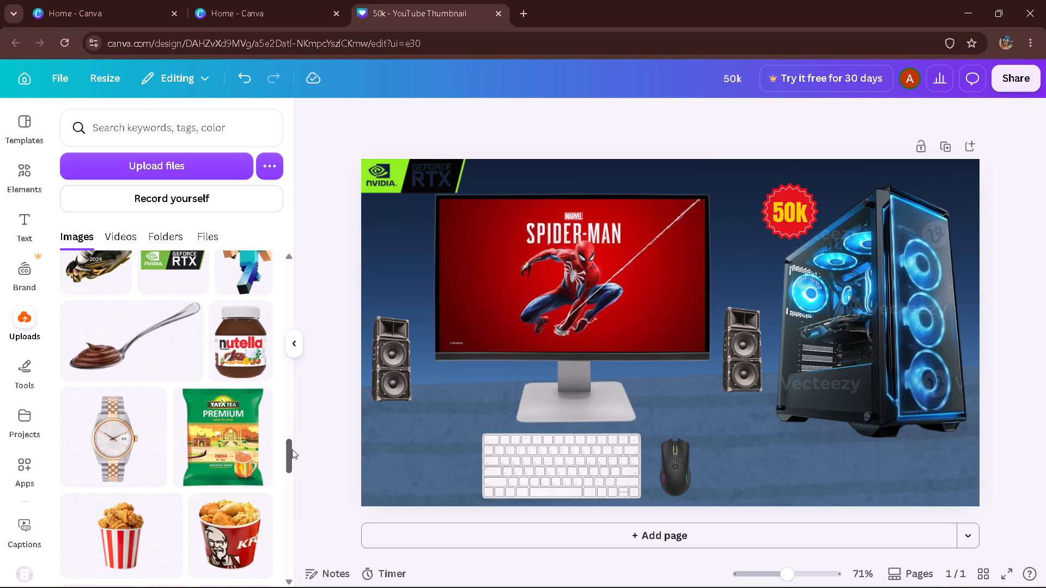
left_click_drag(292, 449, 297, 395)
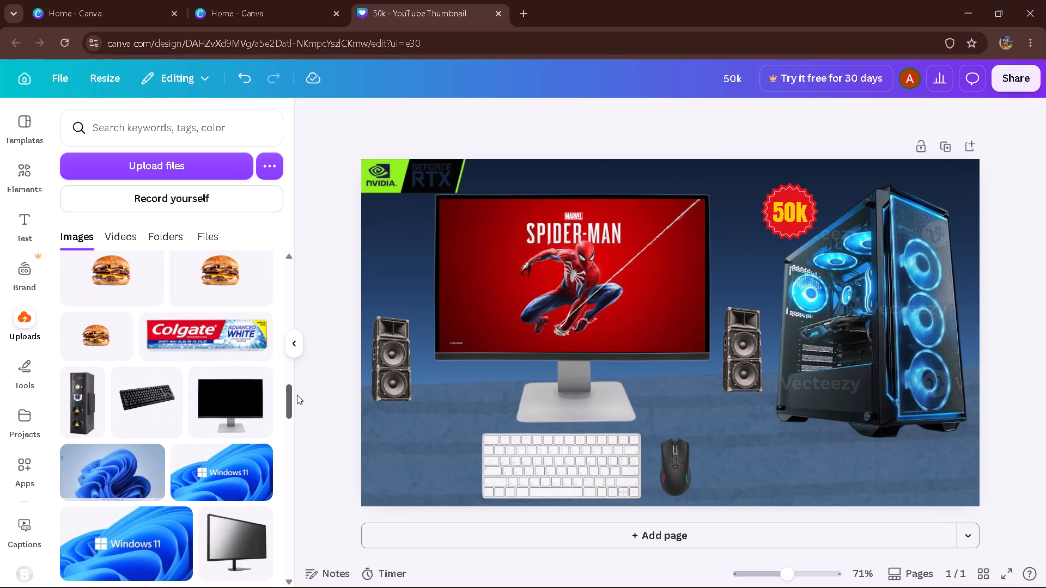
left_click_drag(297, 395, 285, 369)
left_click(285, 369)
left_click(250, 449)
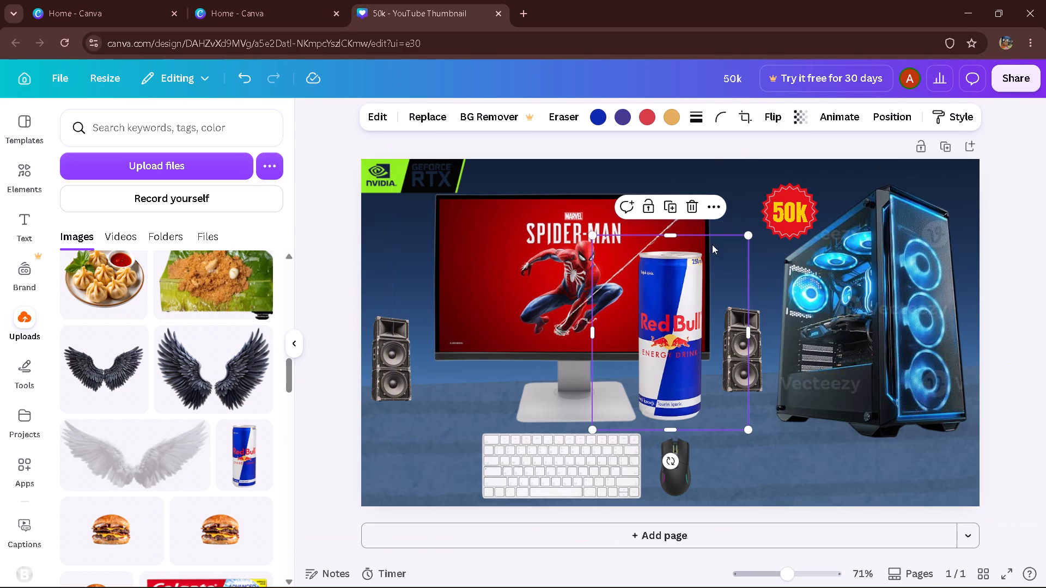
Shrink the Red Bull can well below the monitor's height and stand it on the desk left of the keyboard.
left_click_drag(748, 237, 695, 325)
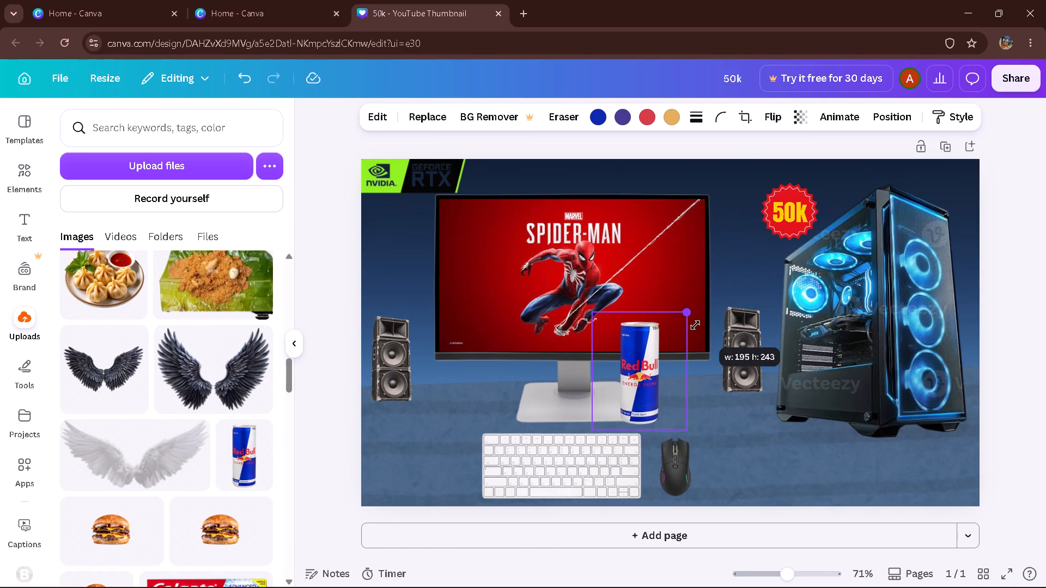
left_click_drag(695, 325, 683, 332)
left_click_drag(648, 401, 409, 456)
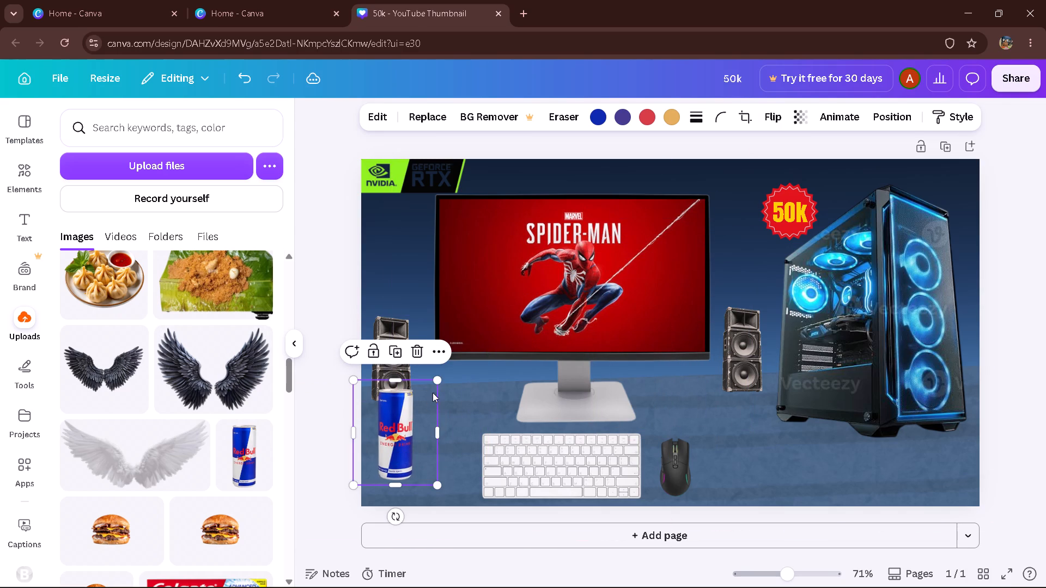
left_click_drag(435, 383, 395, 411)
left_click_drag(375, 451, 402, 451)
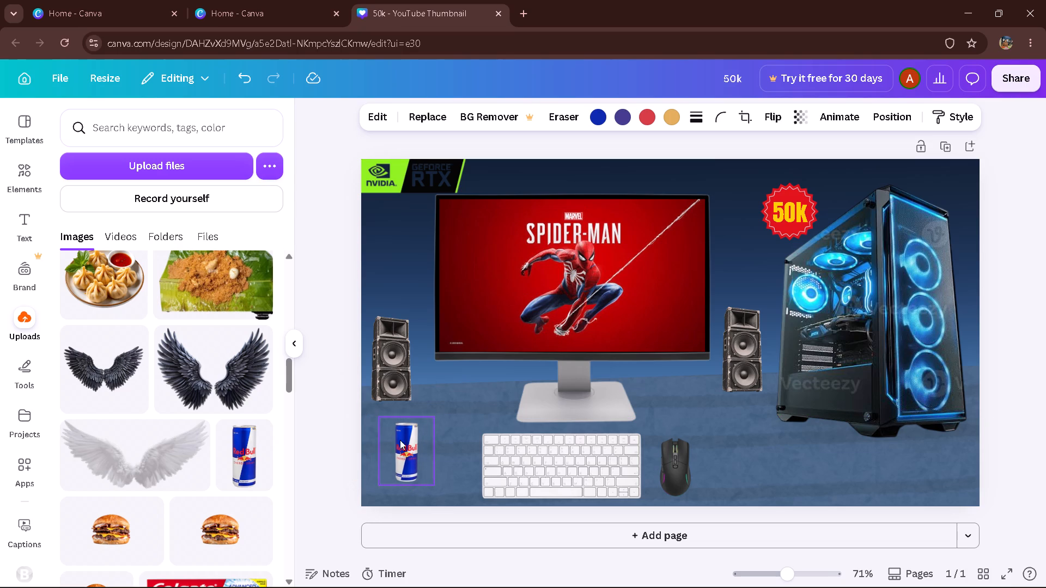
Delete both speakers, the one left of the monitor and the one beside the PC case.
left_click(407, 342)
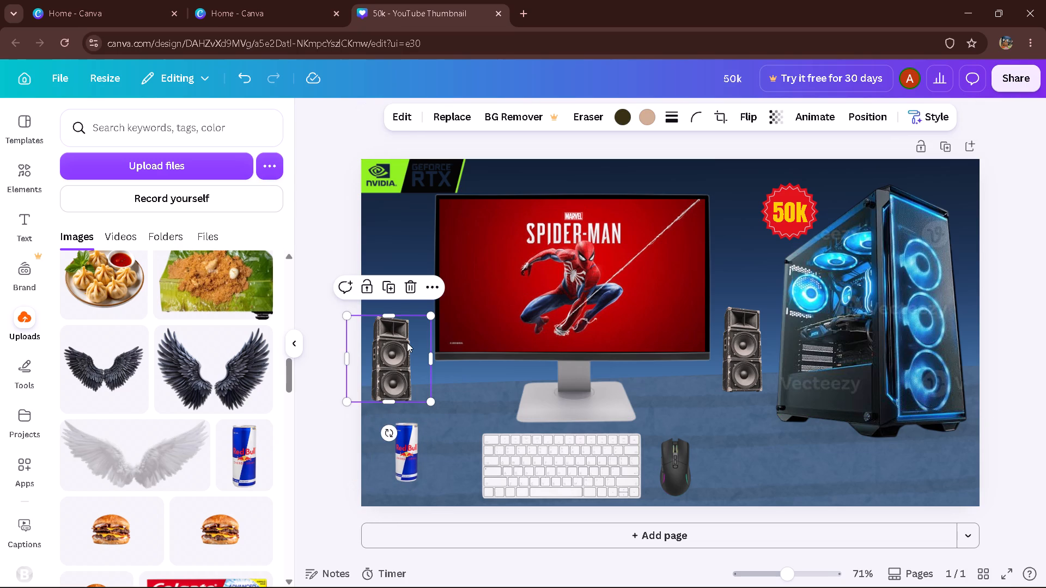
key("BackSpace")
left_click(752, 337)
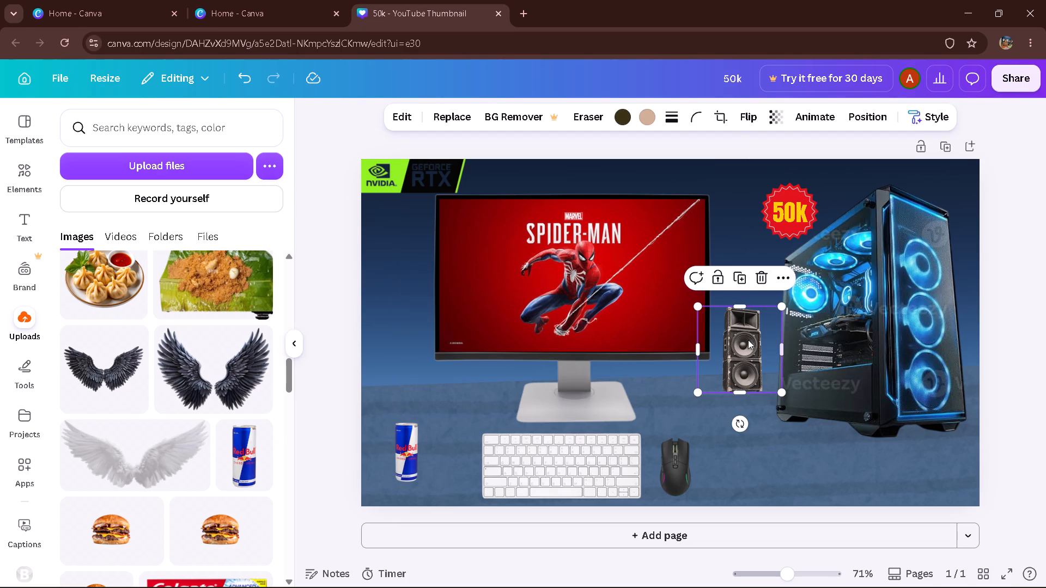
key("BackSpace")
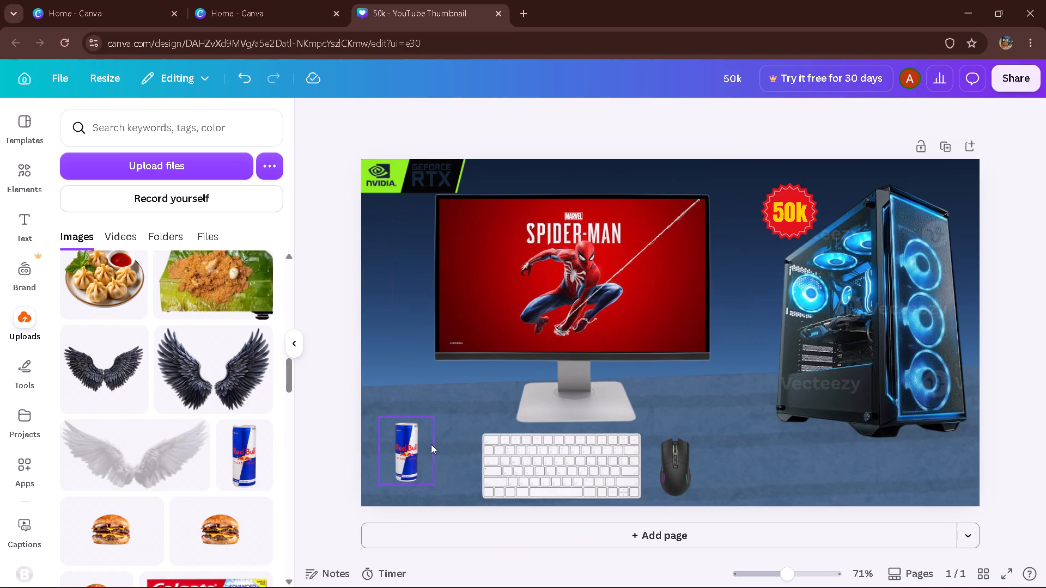
Move the can slightly up and left, duplicate it, and place the copy level with it, overlapping its right side.
left_click_drag(419, 444, 412, 435)
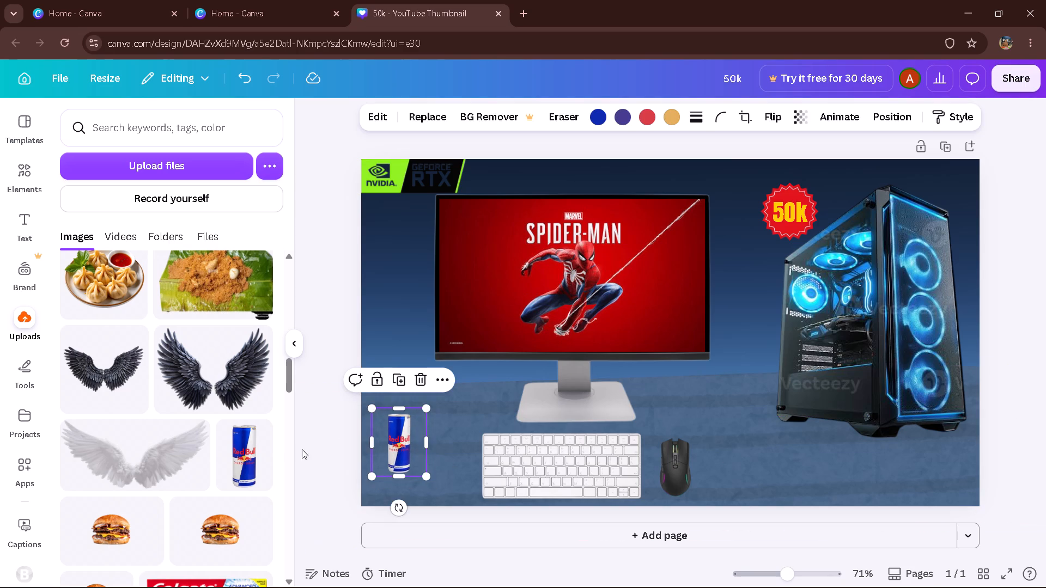
key("ctrl+c")
key("ctrl+v")
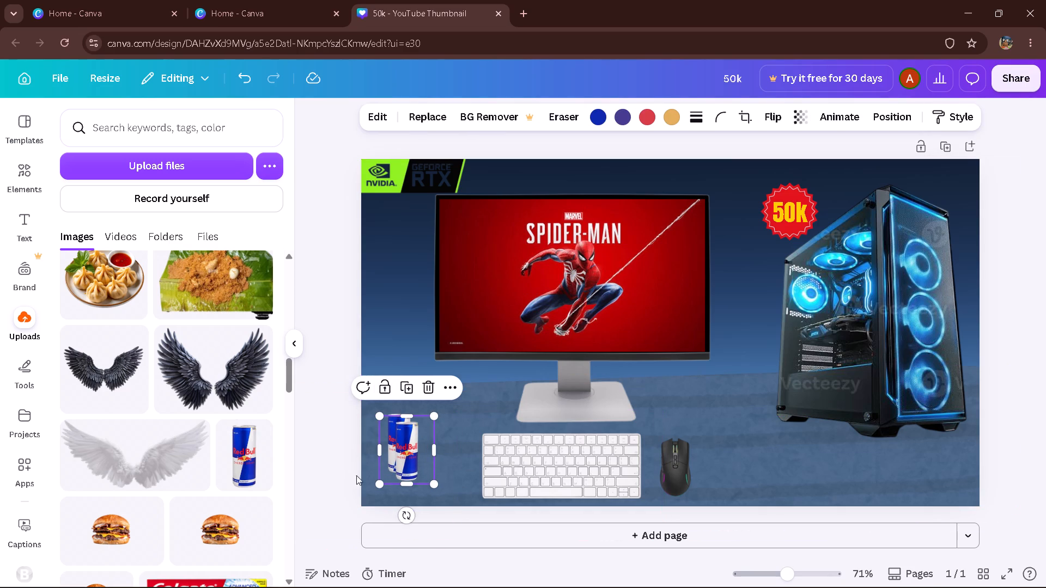
left_click_drag(411, 471, 428, 461)
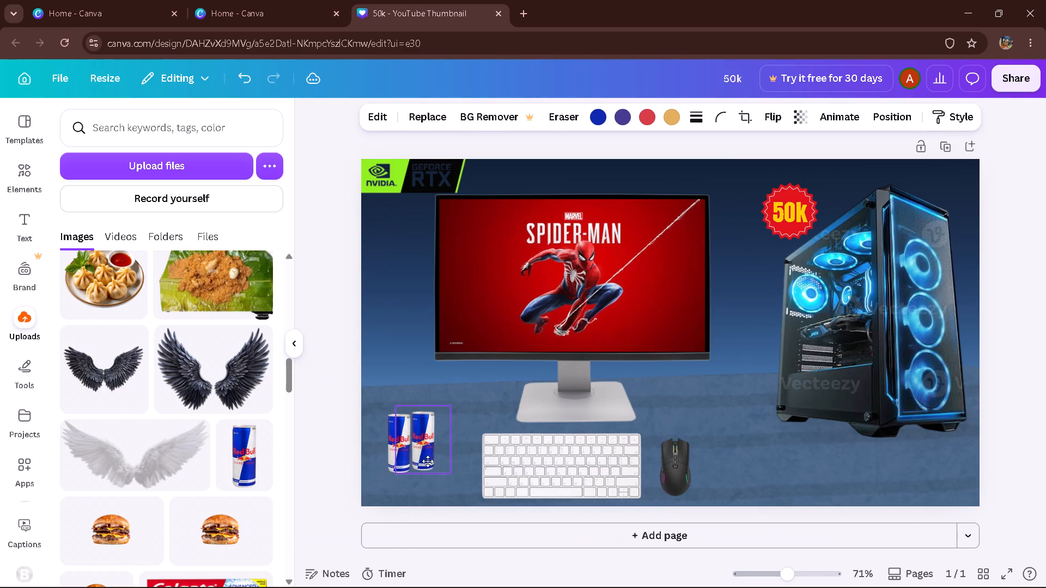
left_click_drag(428, 461, 416, 463)
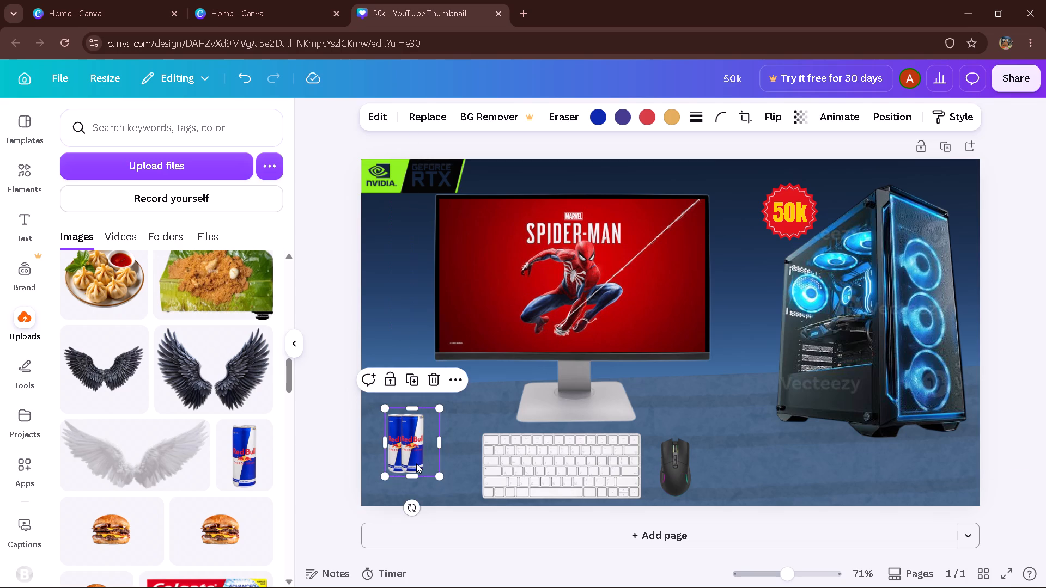
Duplicate the can again and place the third one left of the pair, at the thumbnail's left edge.
key("ctrl+c")
key("ctrl+v")
left_click_drag(416, 463, 383, 457)
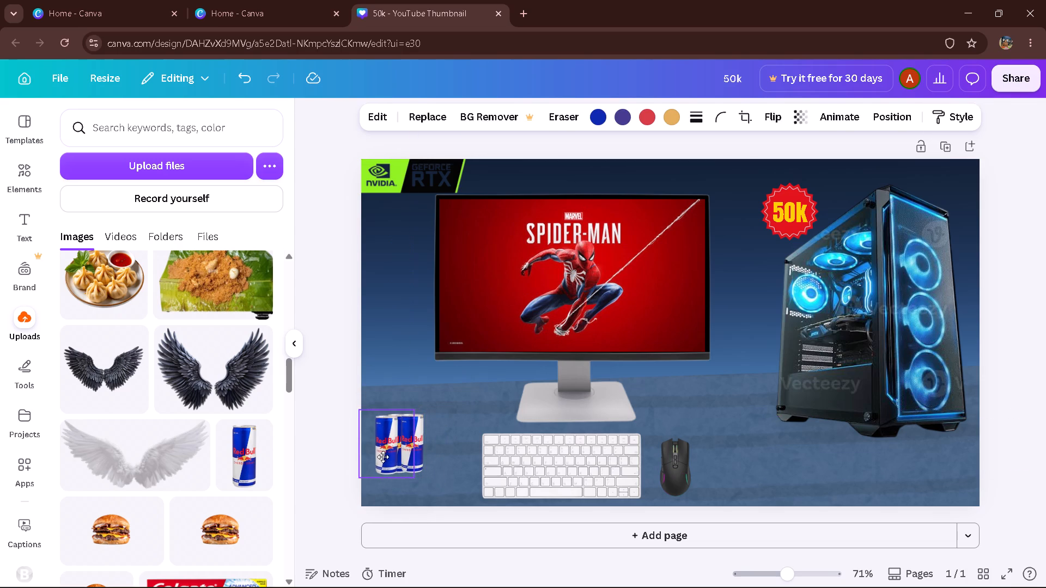
left_click_drag(383, 457, 371, 454)
left_click(371, 454)
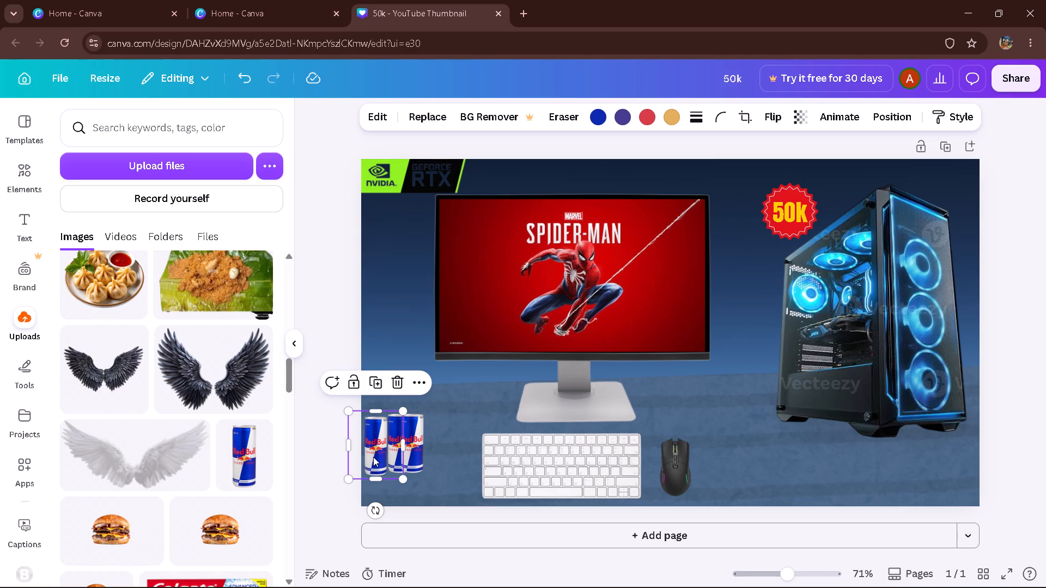
Nudge the leftmost can up and slightly right until it stands level with the other two cans.
key("alt+Up")
key("alt+Up")
key("alt+Up")
key("alt+Up")
key("alt+Up")
key("alt+Up")
key("alt+Up")
key("alt+Up")
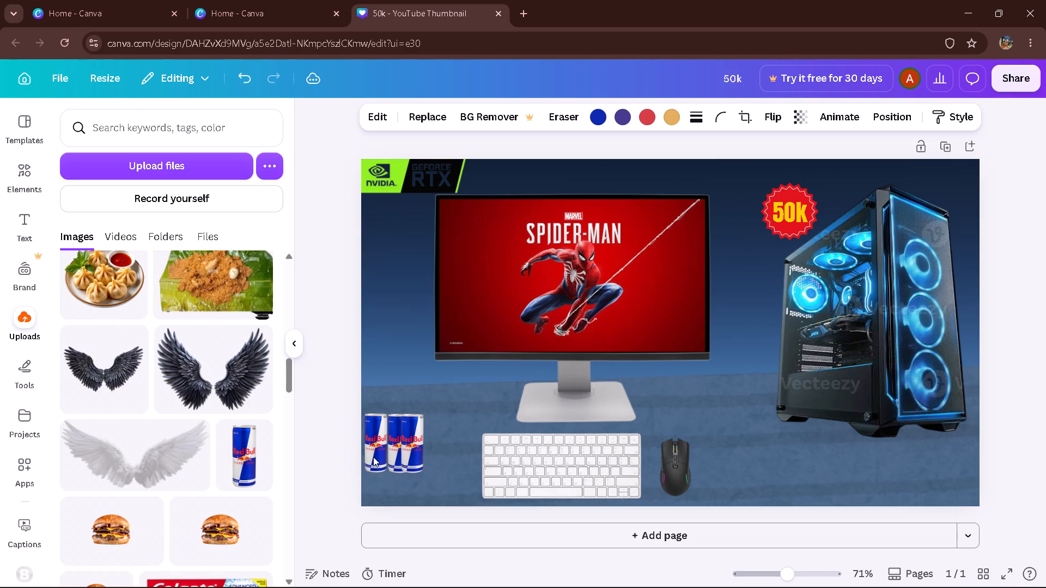
key("alt+Down")
key("alt+Right")
key("alt+Right")
key("alt+Right")
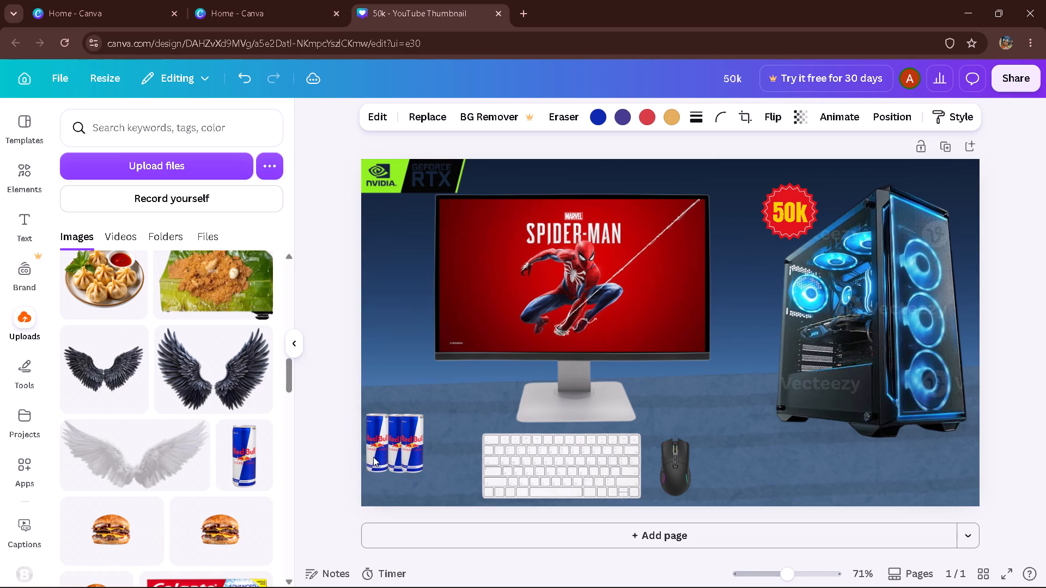
key("alt+Down")
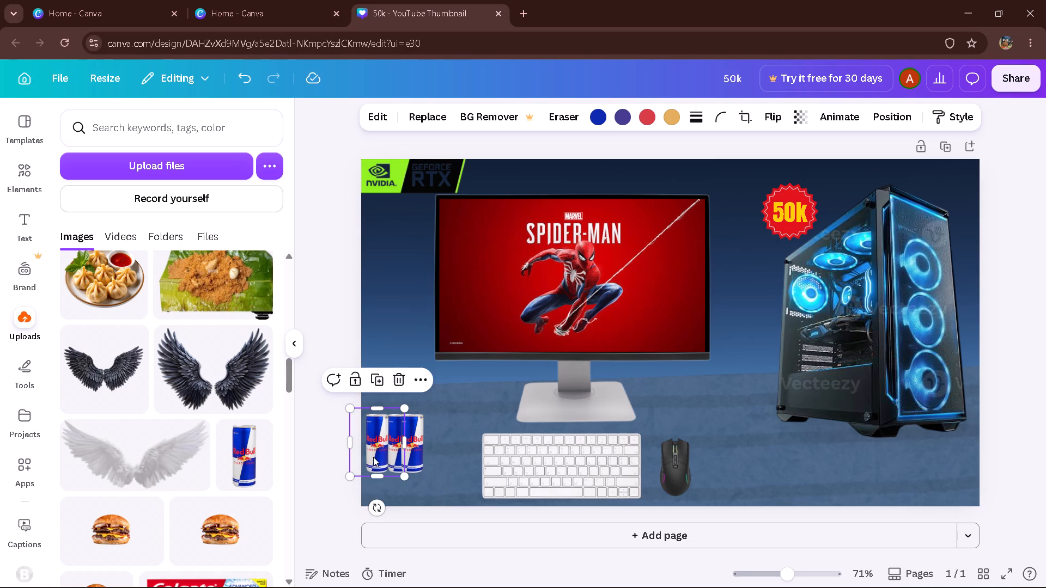
Duplicate the leftmost can, centre the copy over the row of cans, and nudge it up slightly above them.
key("ctrl+c")
key("ctrl+v")
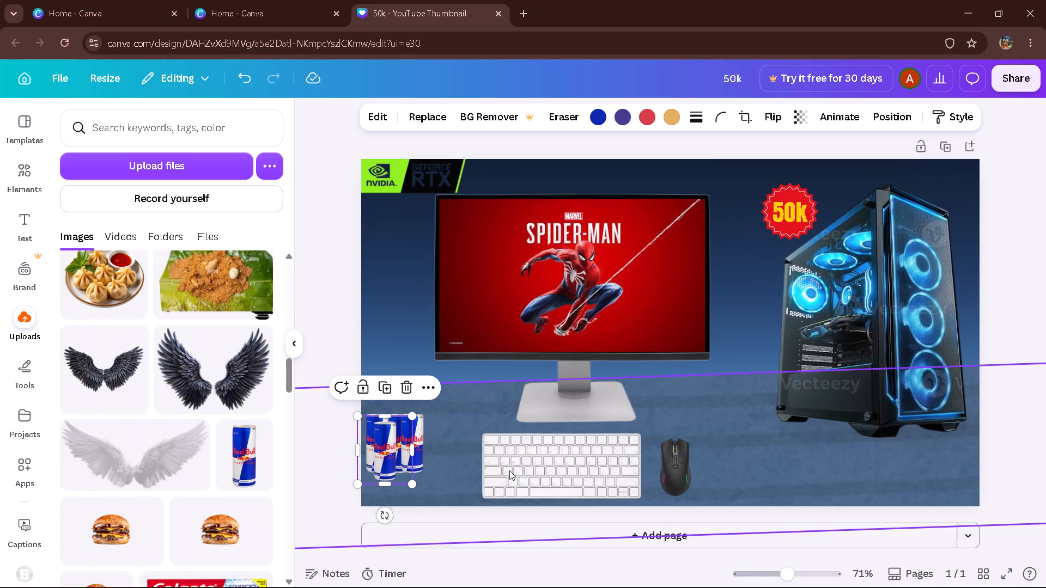
left_click_drag(390, 457, 402, 449)
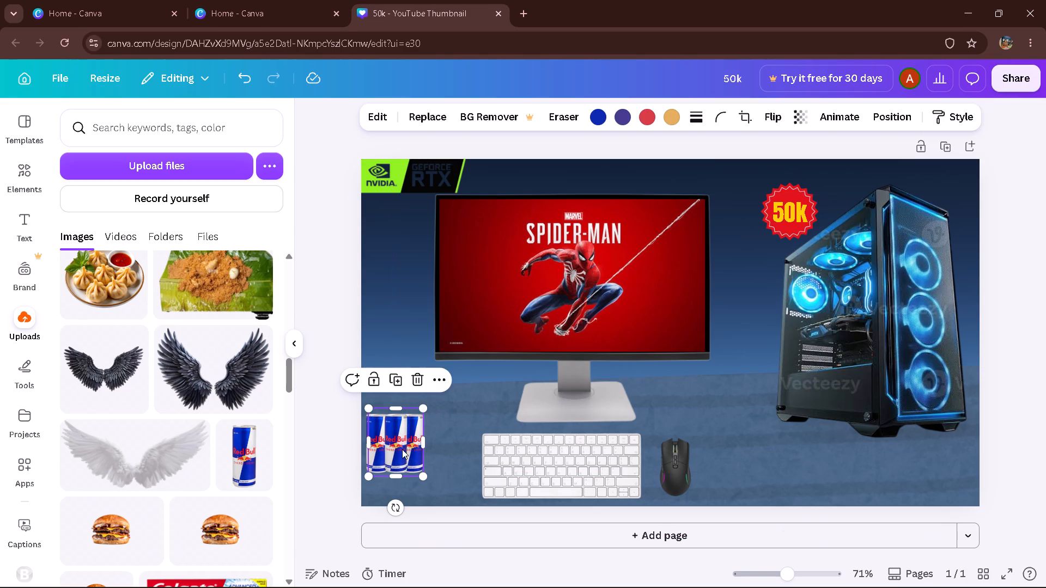
left_click(400, 443)
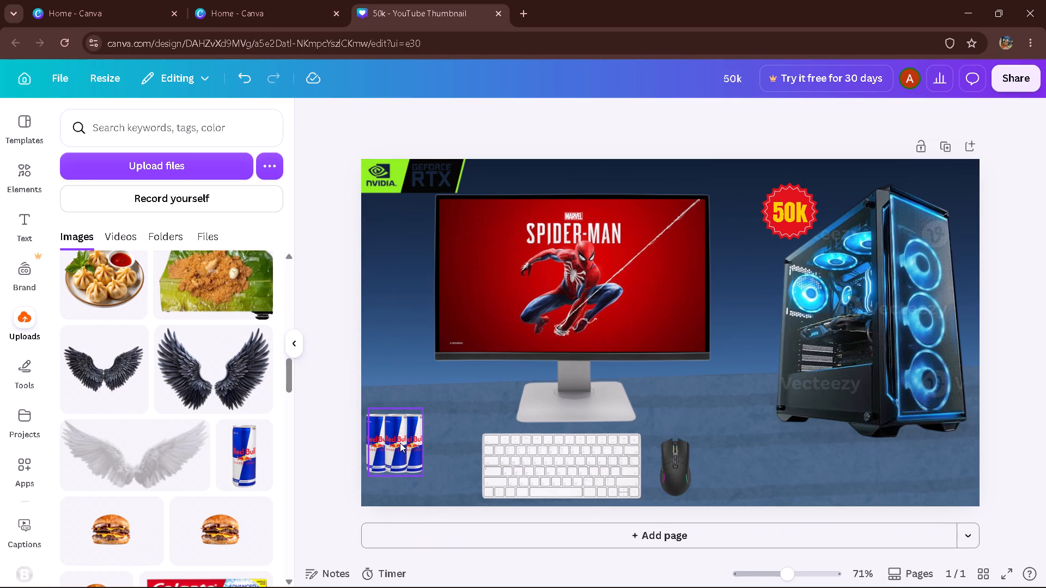
key("alt+Up")
key("alt+Up")
key("alt+Up")
key("alt+Up")
key("alt+Up")
left_click(400, 443)
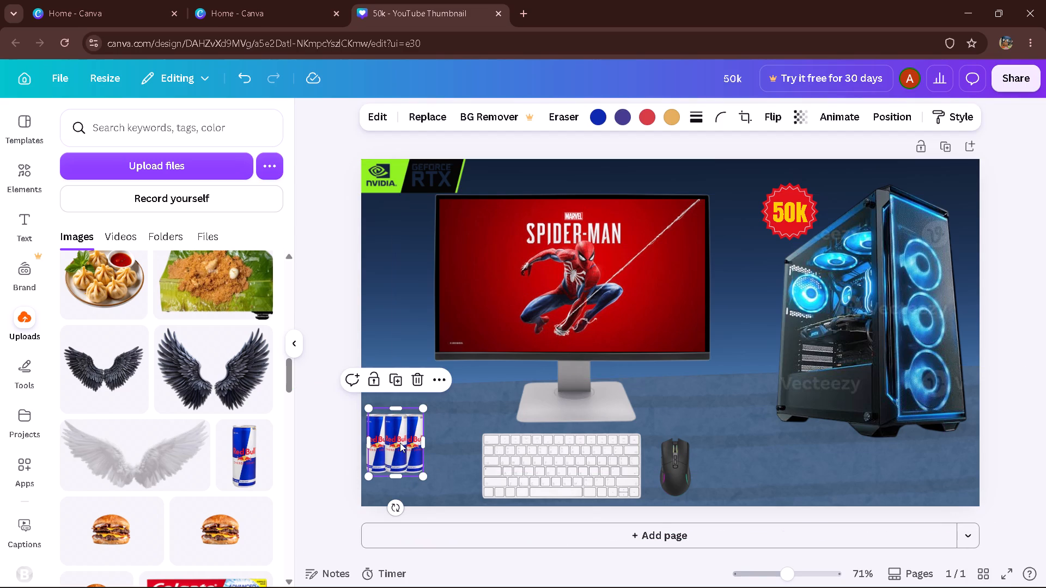
key("alt+Up")
key("alt+Up")
key("alt+Up")
key("alt+Up")
key("alt+Up")
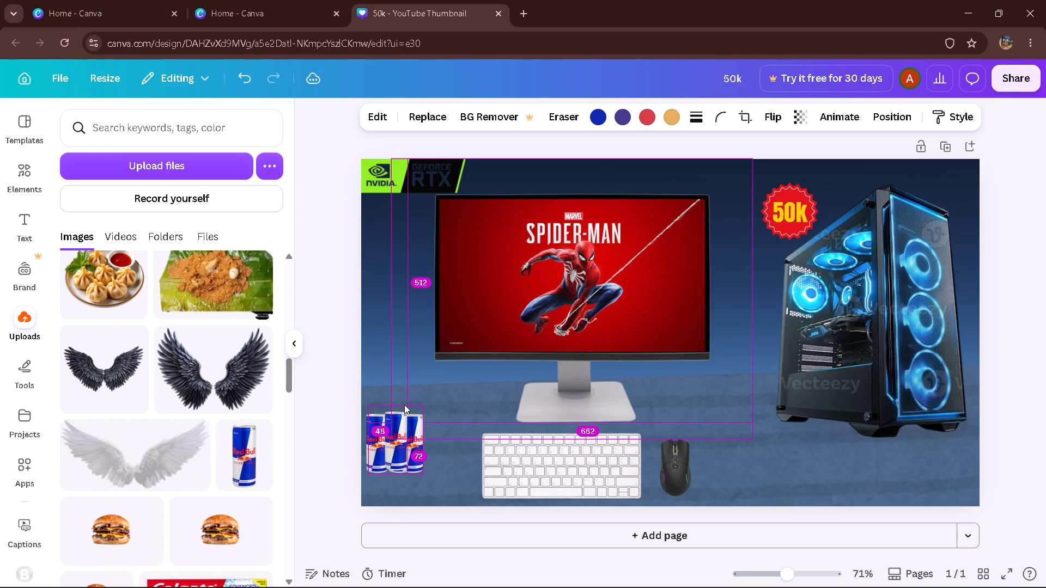
Move the centre can's layer below the other cans, just above the NVIDIA GeForce RTX logo layer.
left_click(891, 114)
left_click_drag(159, 220, 159, 344)
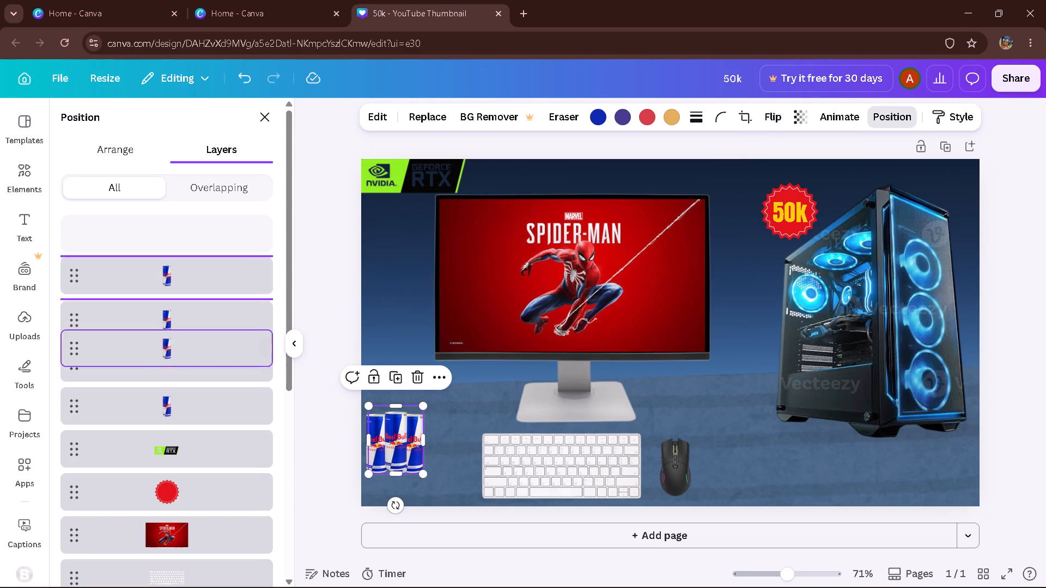
left_click_drag(159, 344, 152, 408)
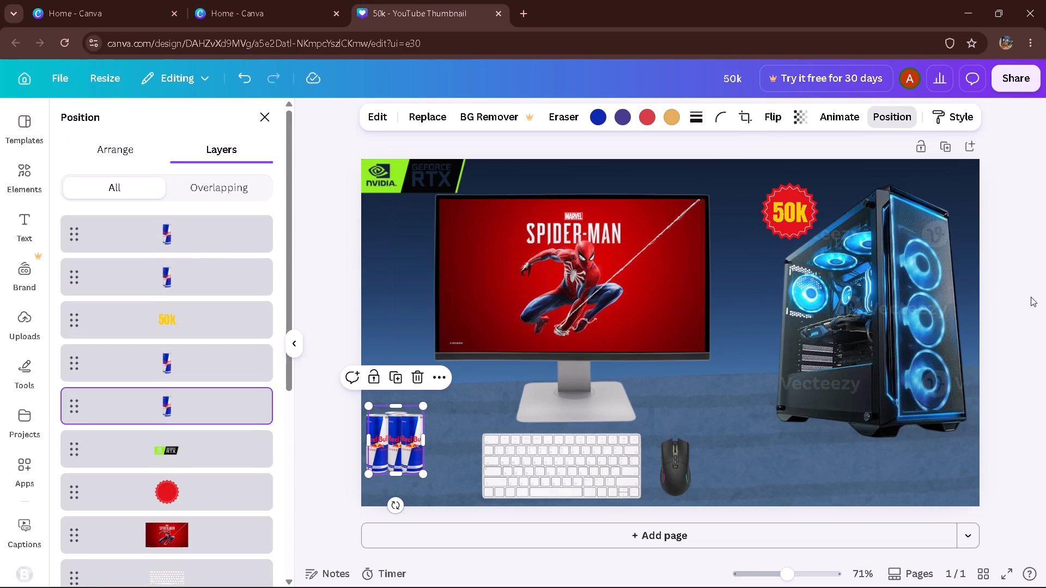
triple_click(1031, 297)
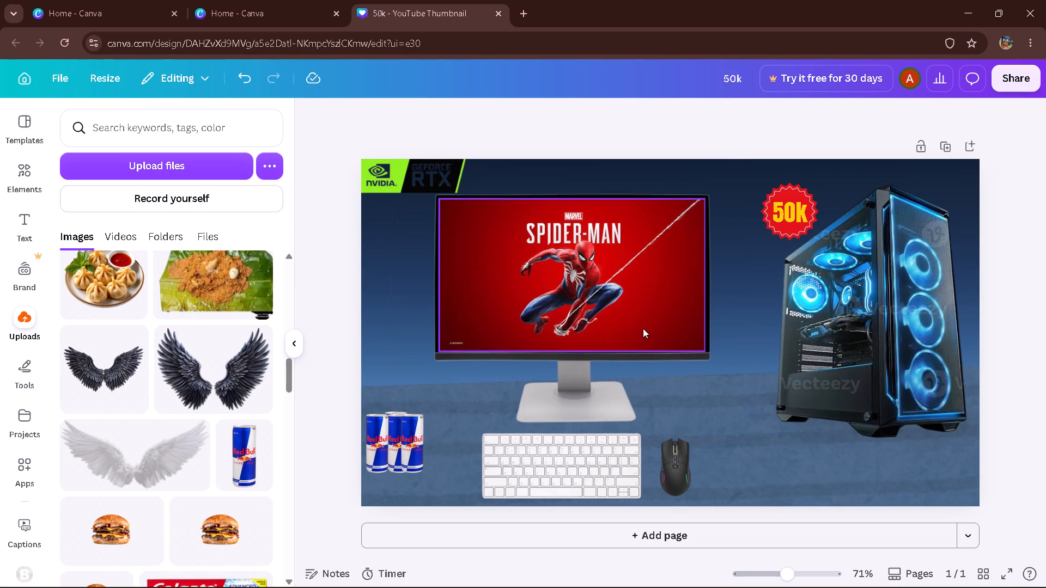
Search the elements for "speaker blue" and show all the matching graphics.
left_click(32, 168)
left_click(161, 135)
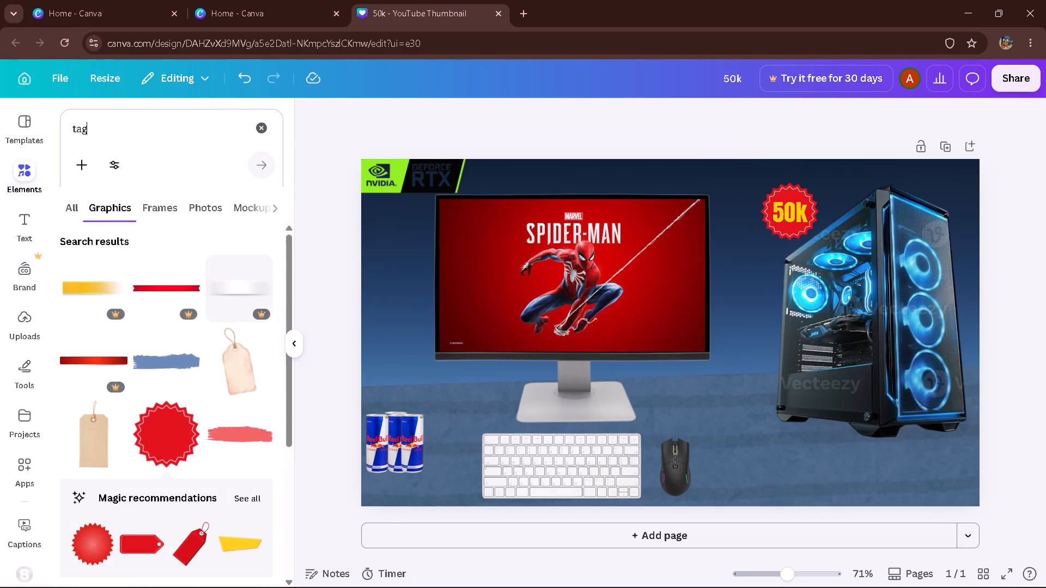
left_click(266, 130)
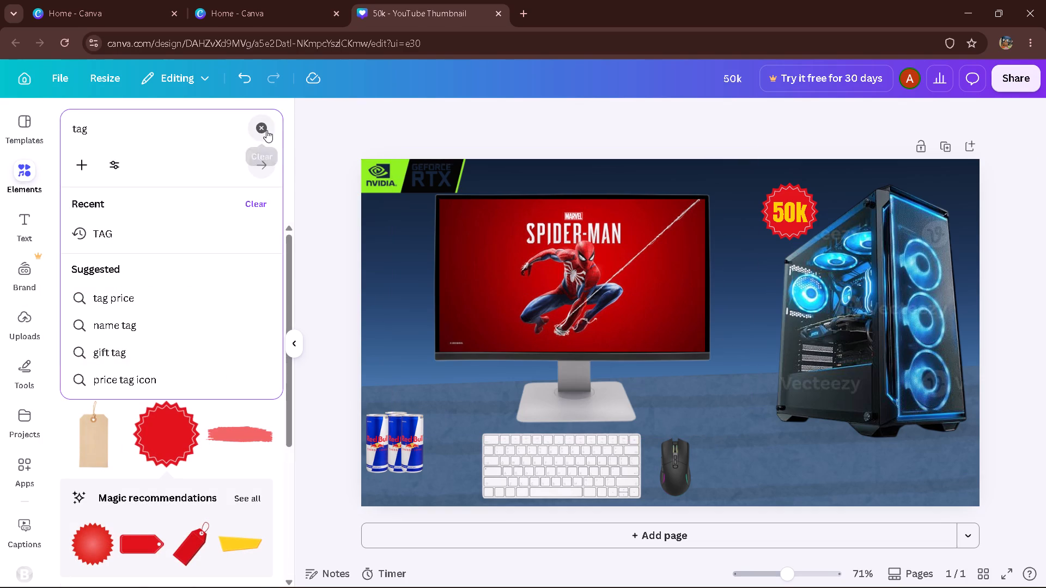
type("speaker blue")
key("Return")
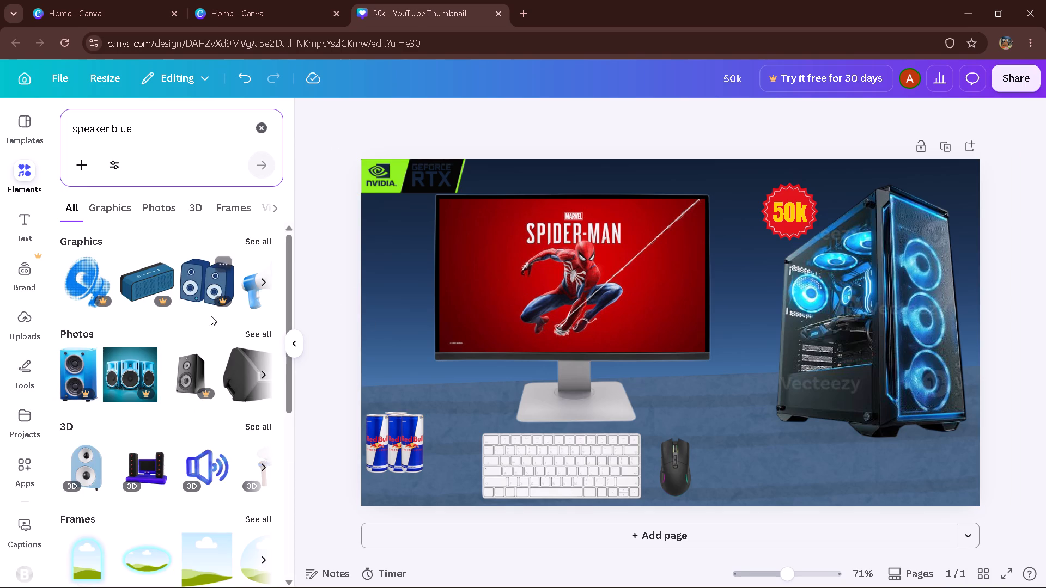
left_click(252, 242)
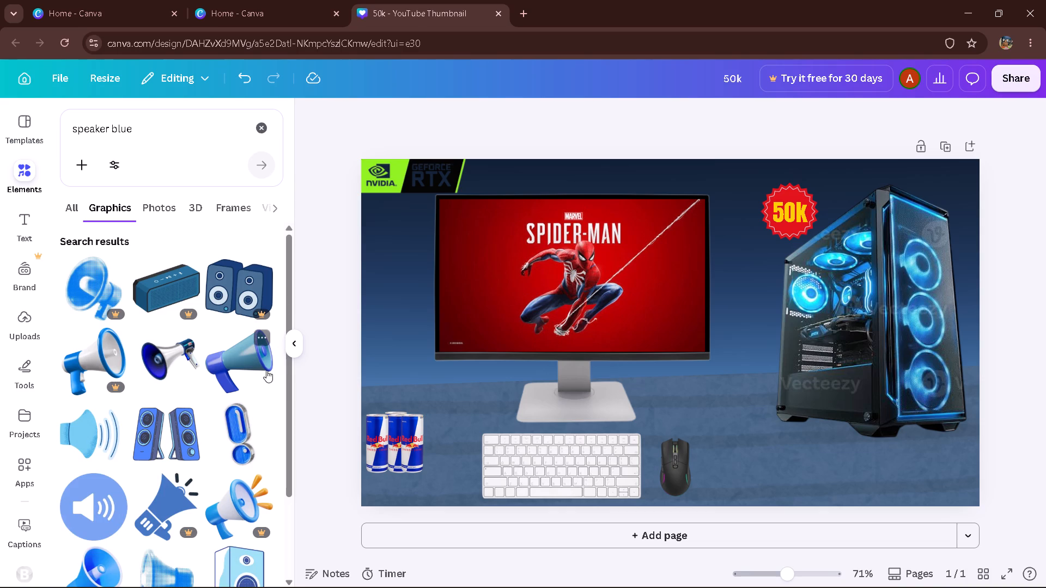
Insert the light-blue box speaker graphic with two dark round cones and shrink it to a small desktop-speaker size.
left_click_drag(290, 275, 261, 387)
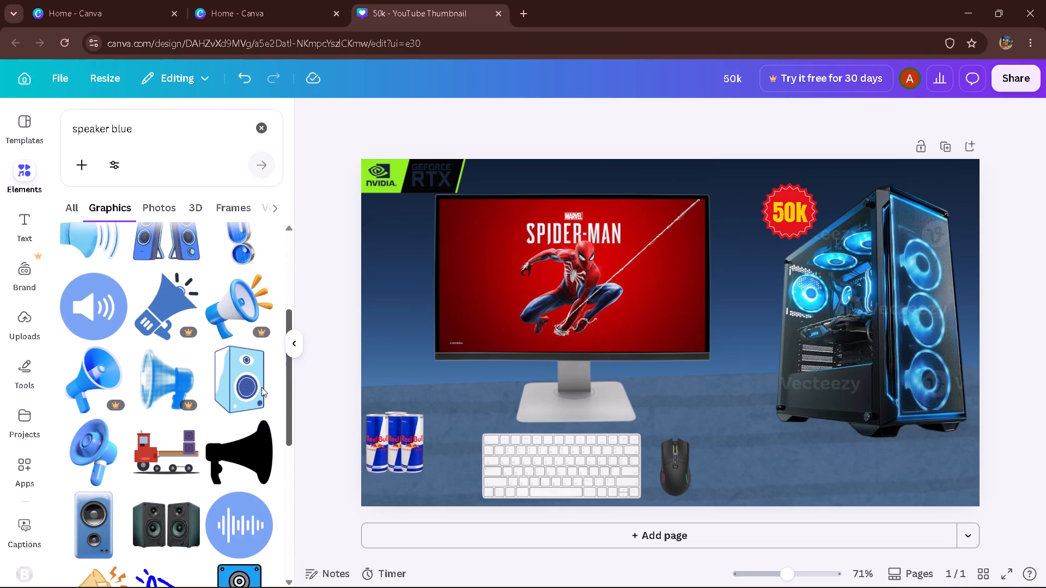
left_click_drag(261, 387, 254, 408)
left_click(88, 449)
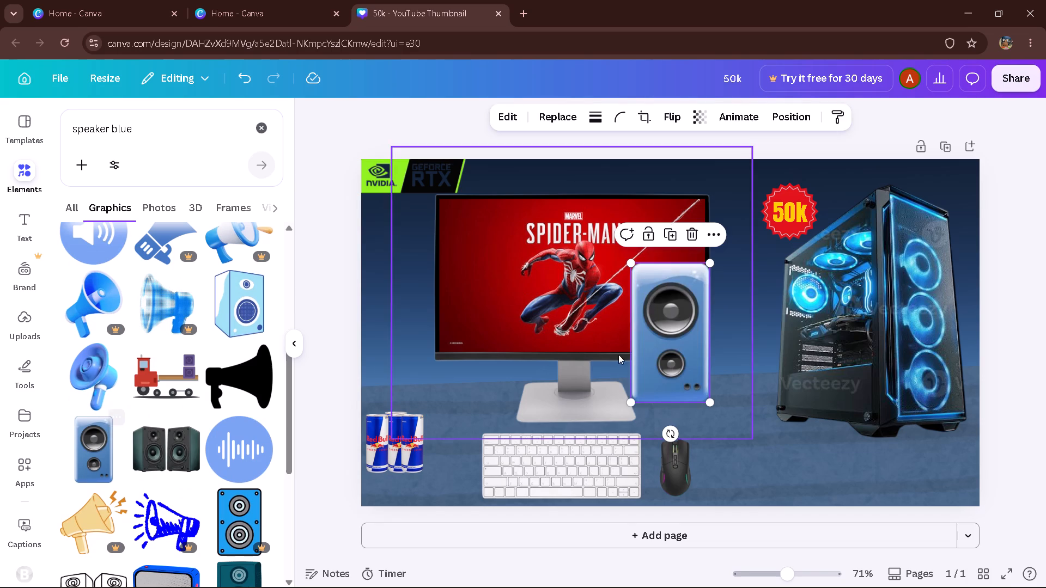
left_click_drag(707, 261, 679, 271)
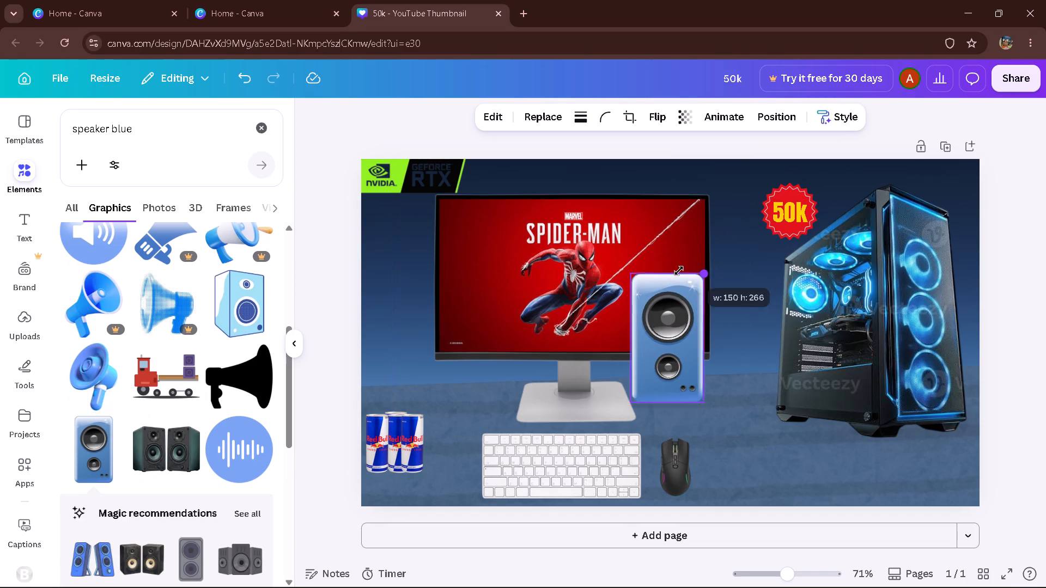
left_click_drag(679, 271, 636, 309)
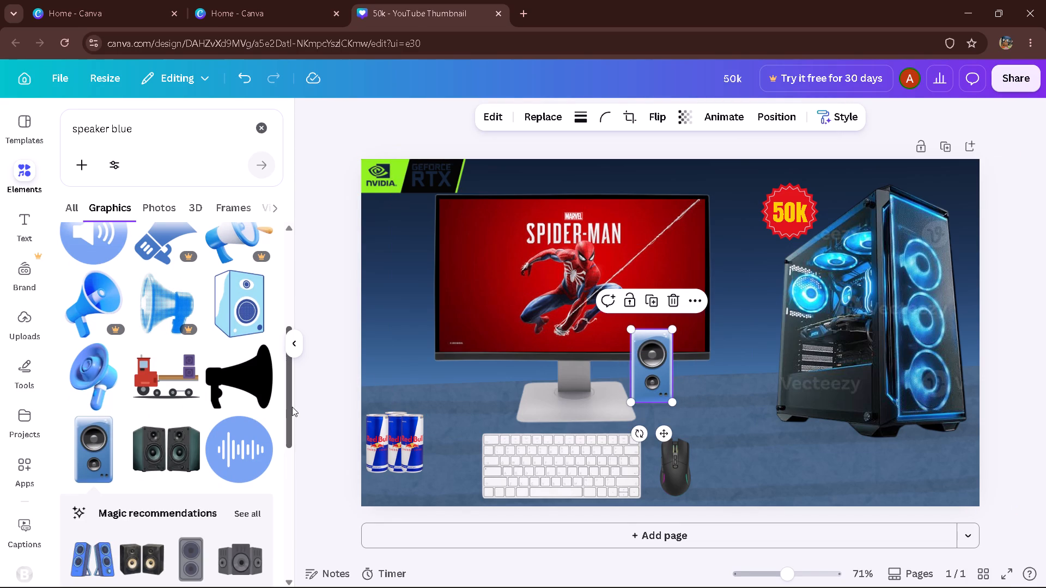
Move the speaker to the desk edge left of the monitor, just above the cans, and shrink it slightly.
left_click_drag(290, 405, 254, 525)
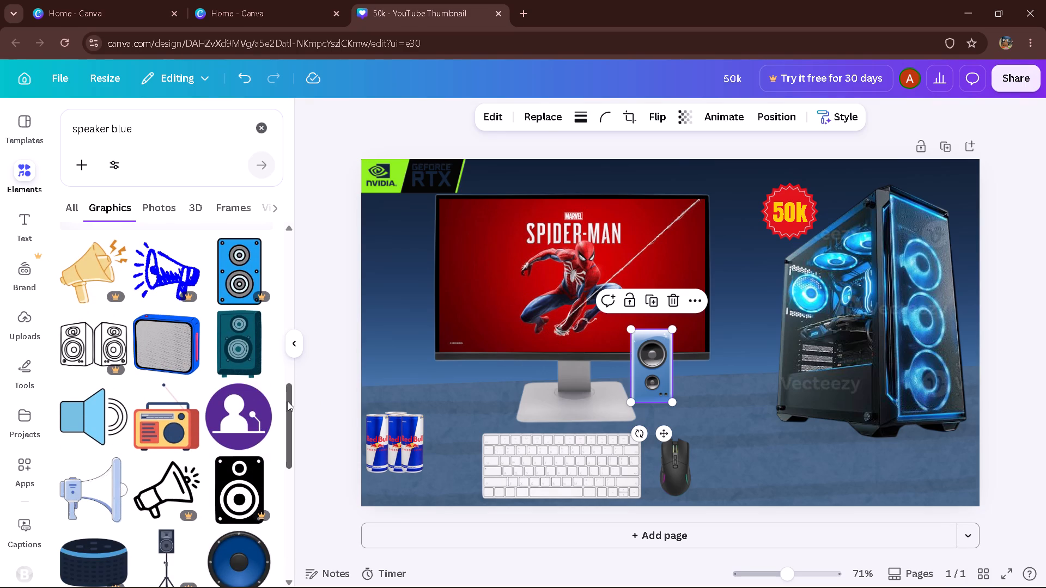
left_click_drag(288, 401, 288, 480)
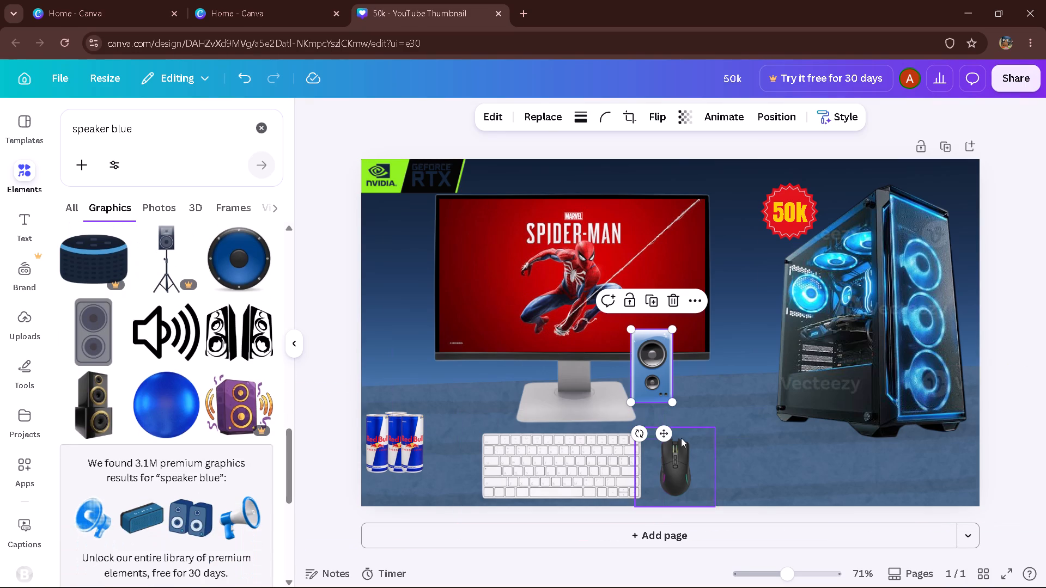
left_click_drag(653, 363, 400, 342)
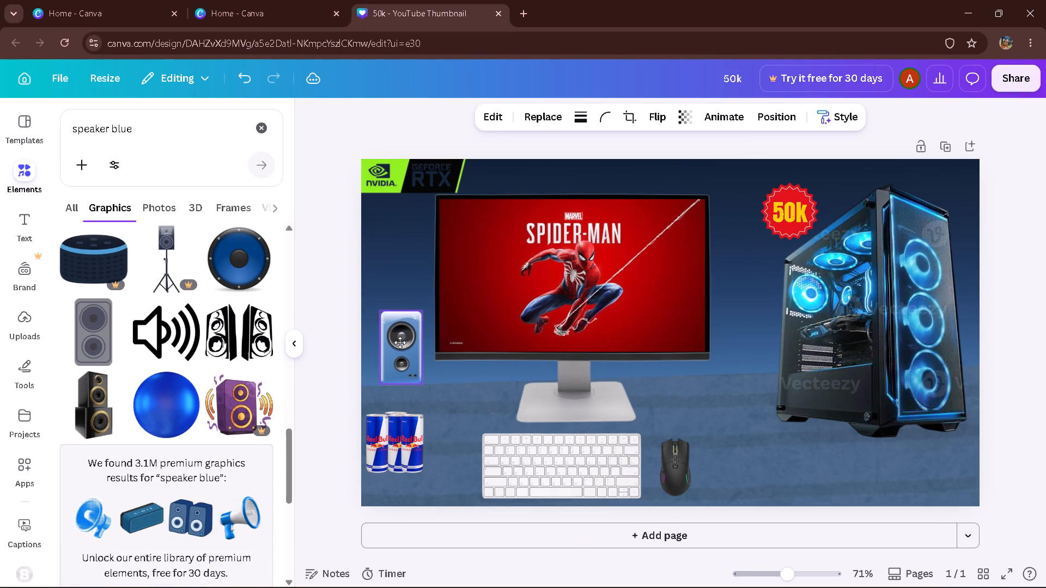
left_click_drag(400, 342, 397, 351)
left_click_drag(419, 321, 412, 321)
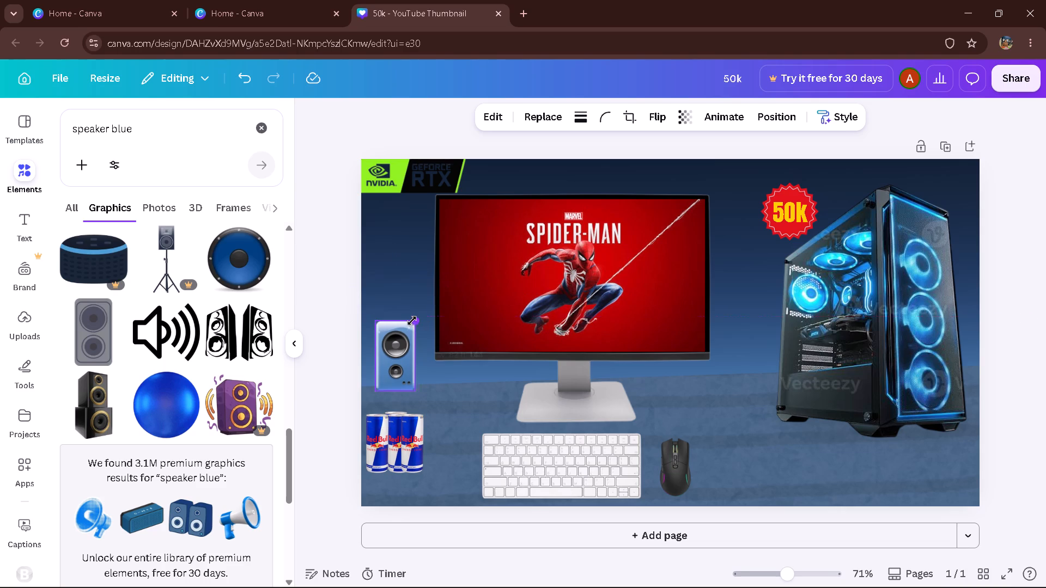
left_click_drag(412, 321, 407, 321)
left_click(390, 363)
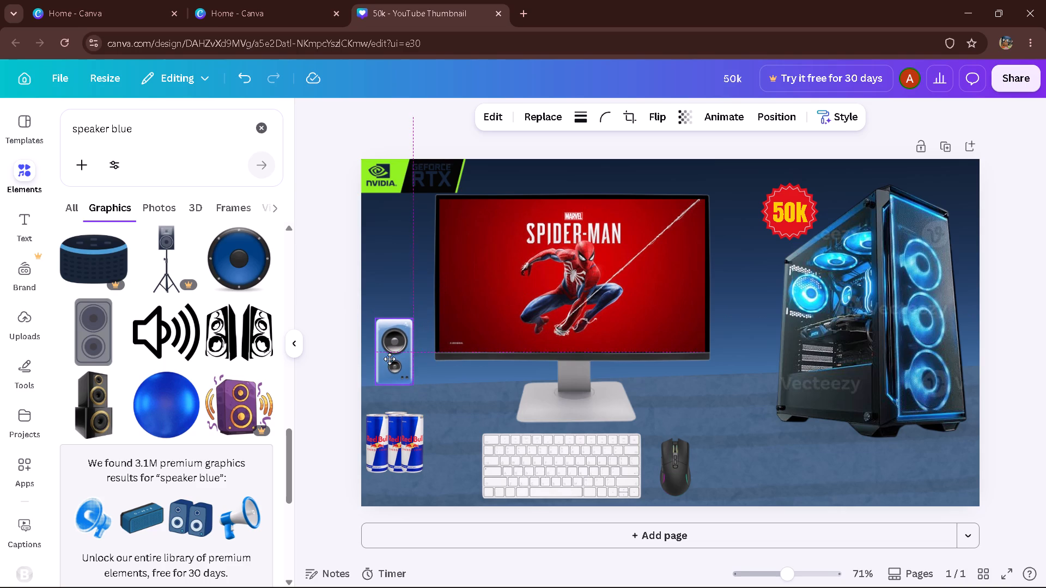
left_click_drag(397, 357, 397, 375)
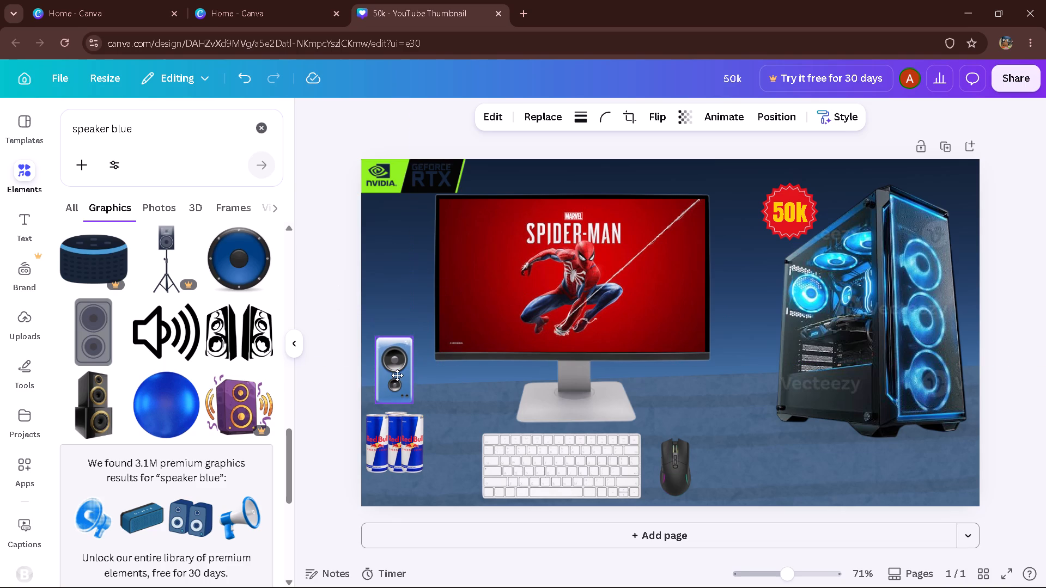
left_click_drag(397, 375, 402, 366)
Duplicate the speaker and place the copy between the monitor and the PC case, slightly higher than the original.
key("ctrl+c")
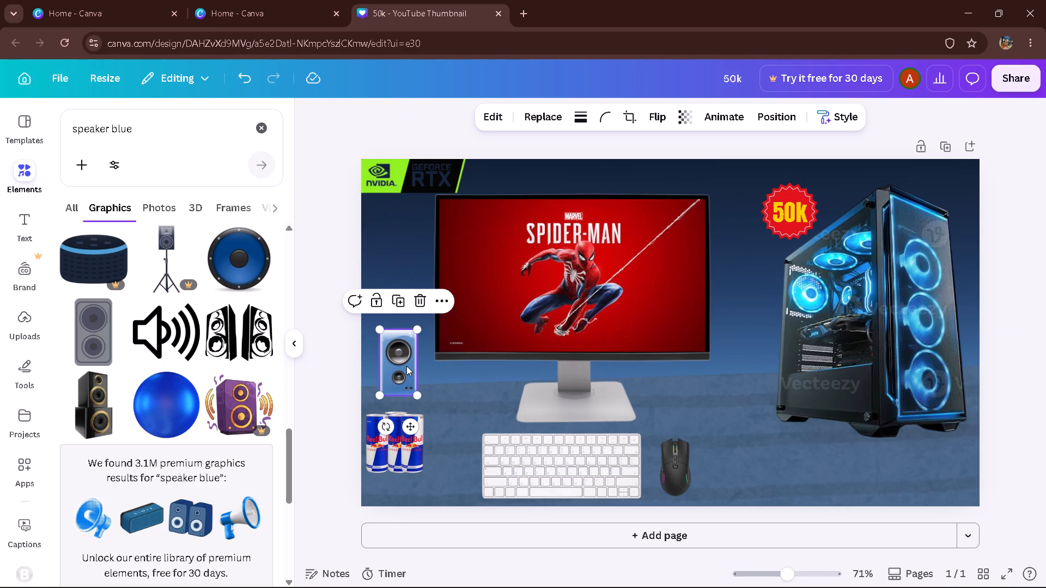
key("ctrl+v")
left_click_drag(409, 368, 750, 349)
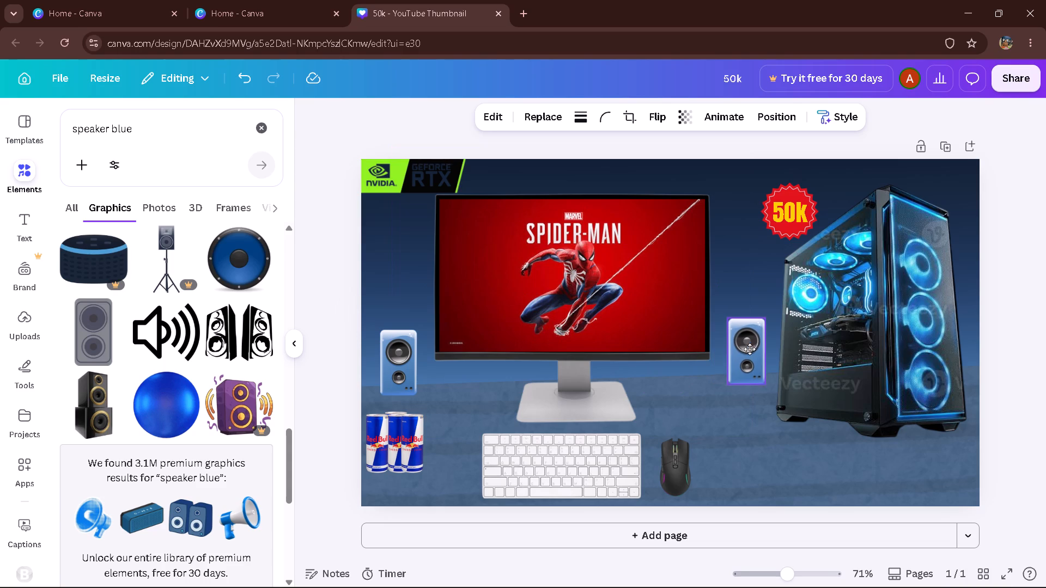
left_click_drag(750, 349, 745, 354)
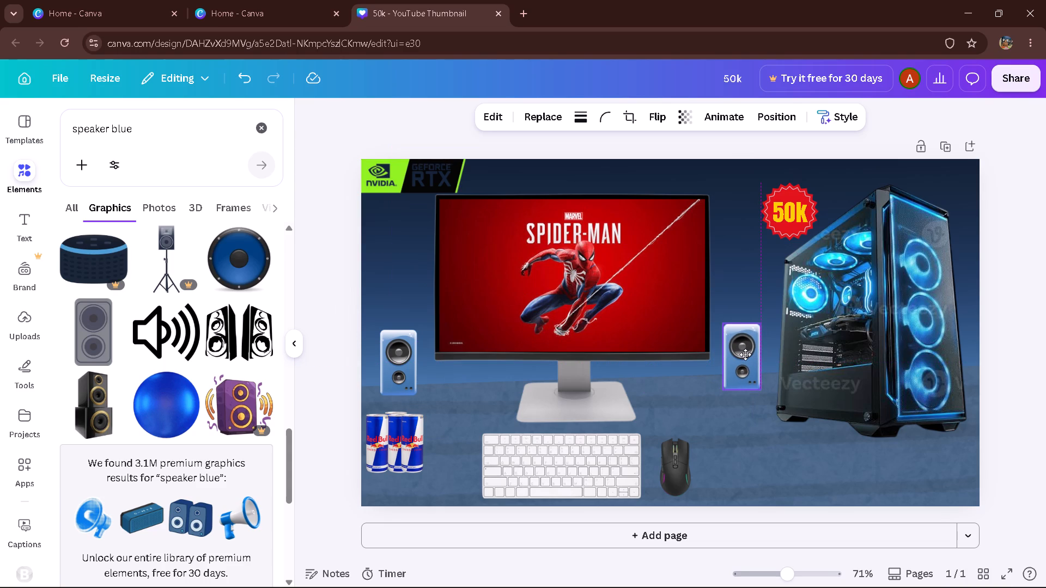
left_click_drag(745, 354, 747, 352)
double_click(1026, 261)
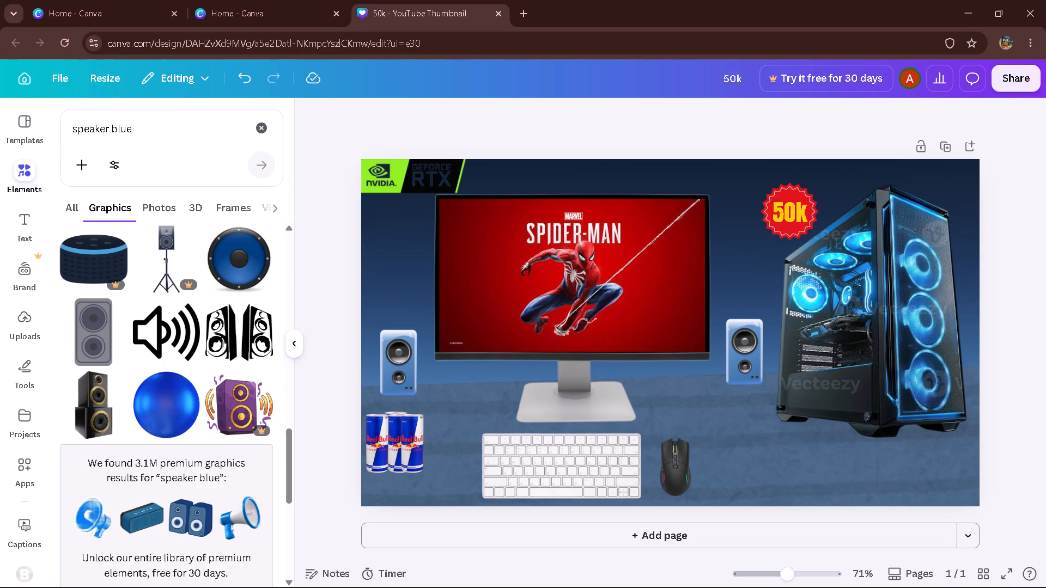
Search the elements for "black shadow" and show all the matching graphics.
left_click(254, 130)
left_click(204, 134)
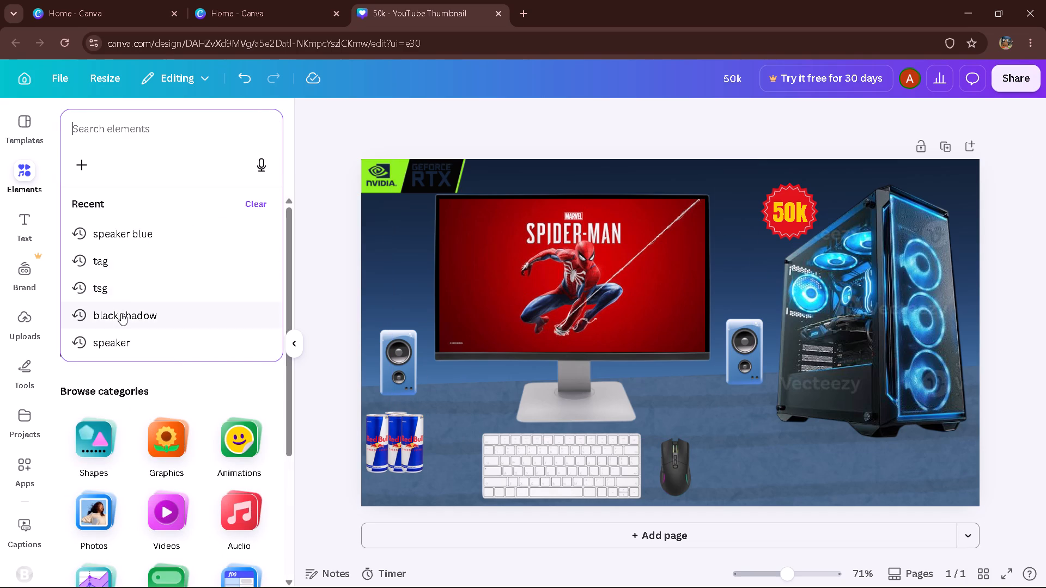
left_click(121, 313)
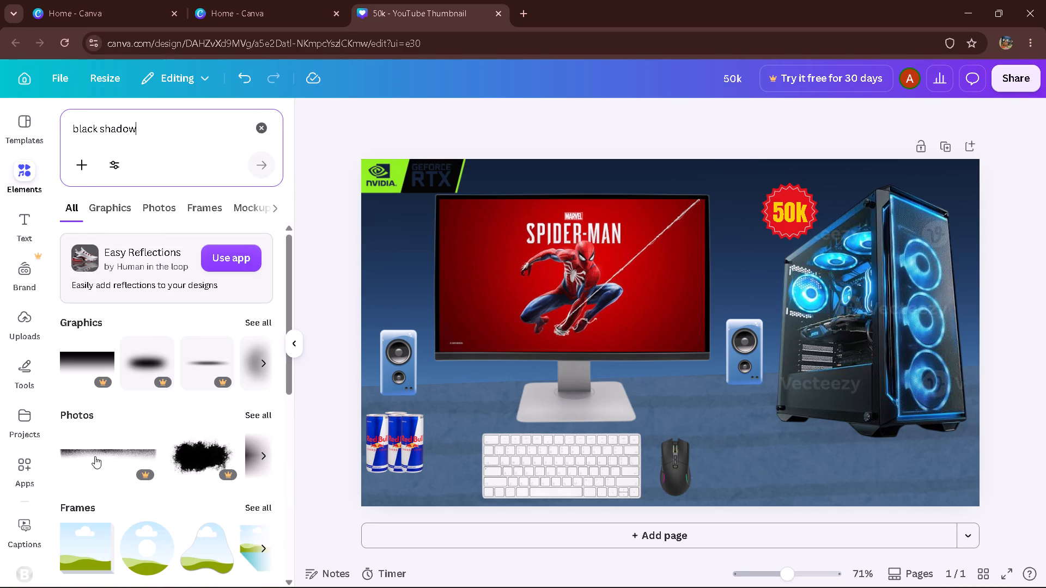
left_click(259, 314)
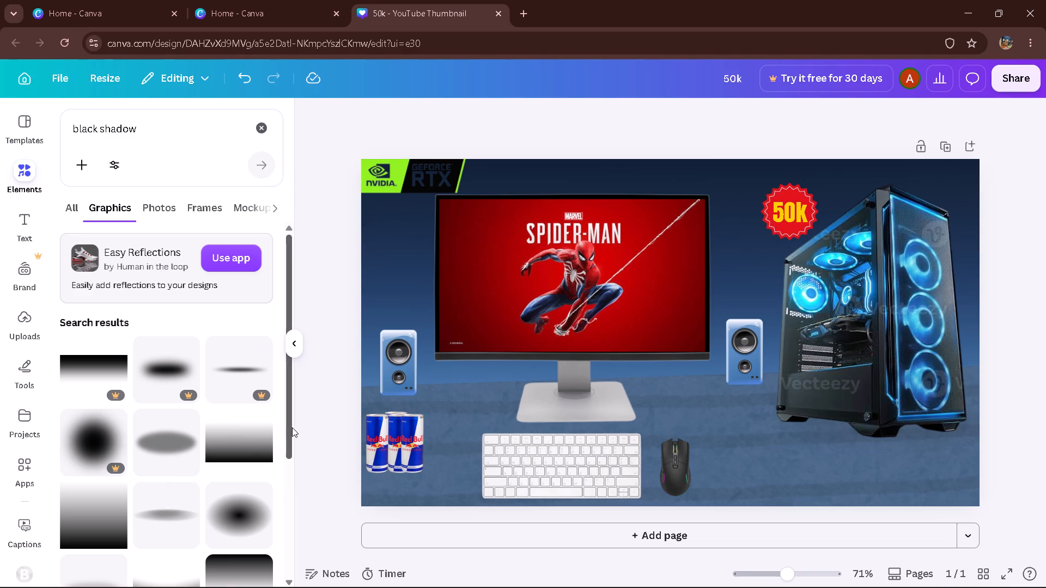
Insert the faint grey oval shadow, shrink it to slightly wider than a speaker, and centre it under the speaker beside the PC case.
left_click_drag(292, 427, 288, 487)
left_click(97, 480)
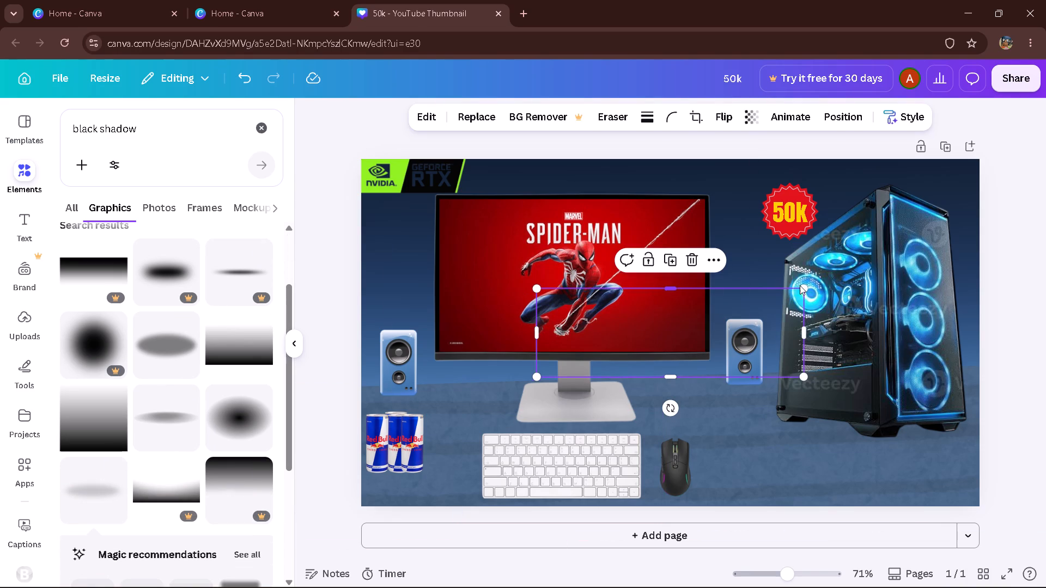
left_click_drag(802, 285, 591, 332)
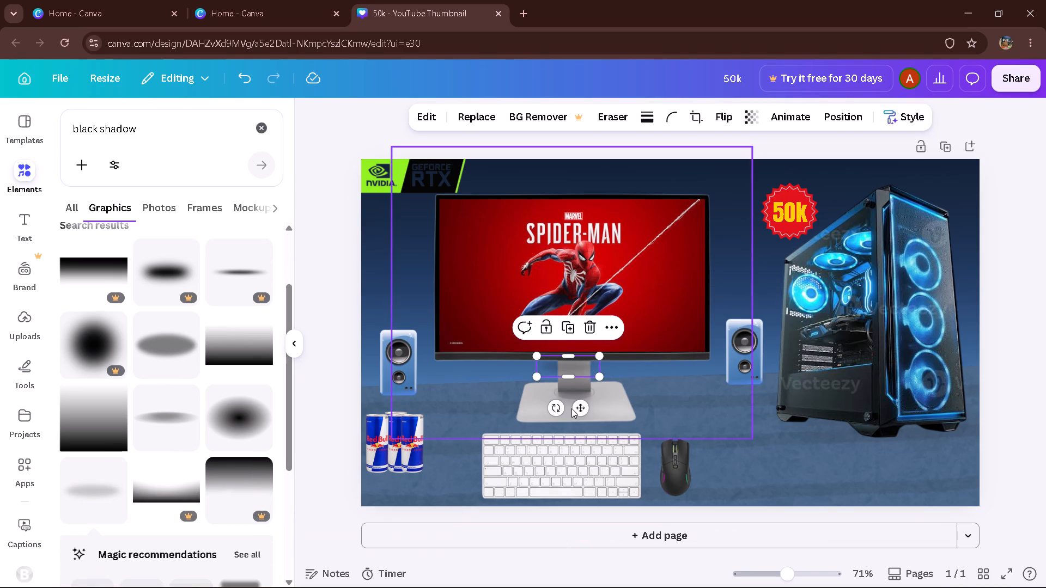
left_click_drag(583, 407, 719, 435)
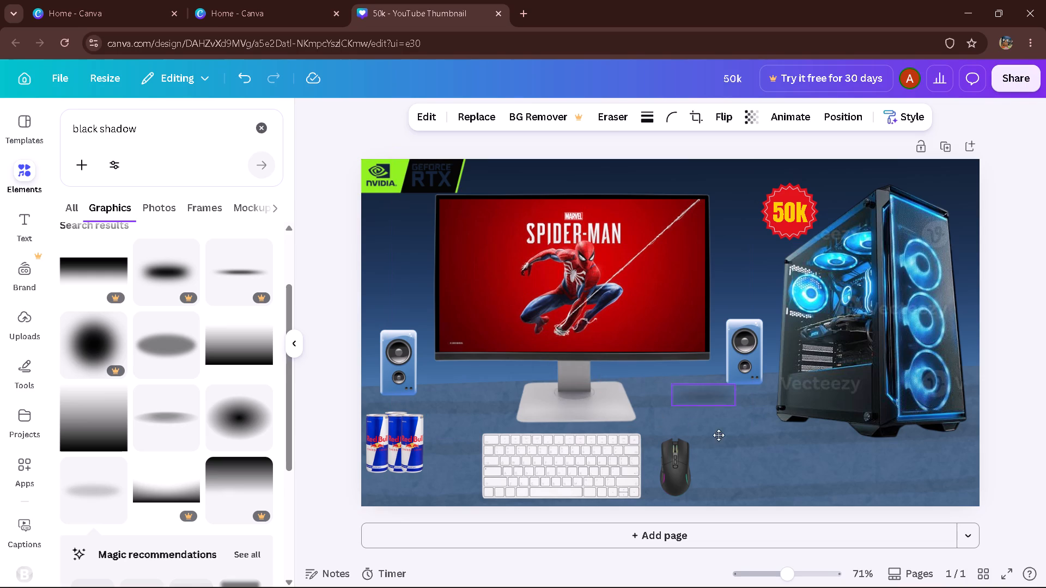
left_click_drag(719, 435, 752, 425)
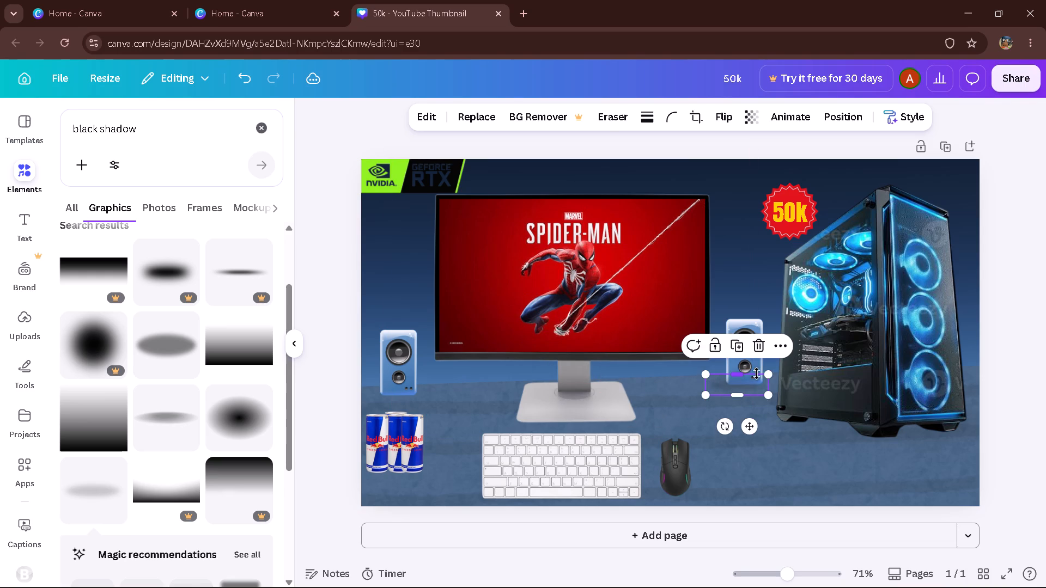
left_click_drag(767, 373, 755, 375)
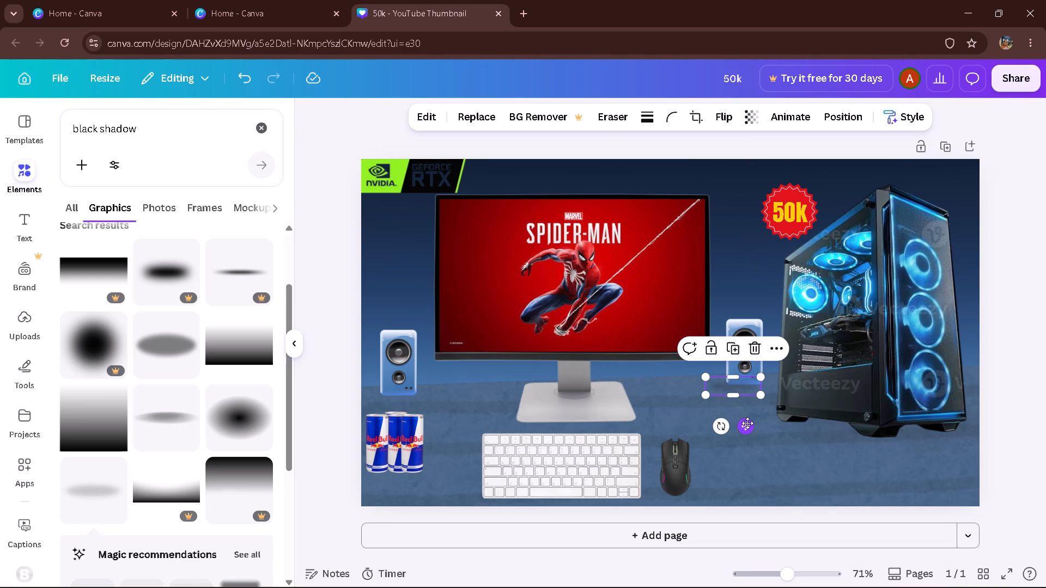
left_click_drag(747, 423, 755, 416)
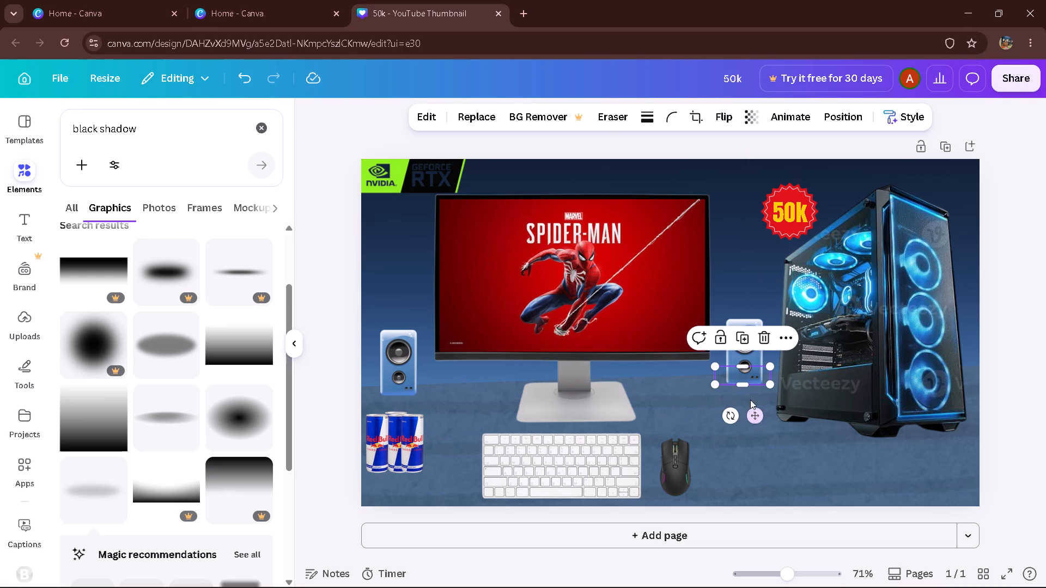
left_click_drag(771, 366, 764, 364)
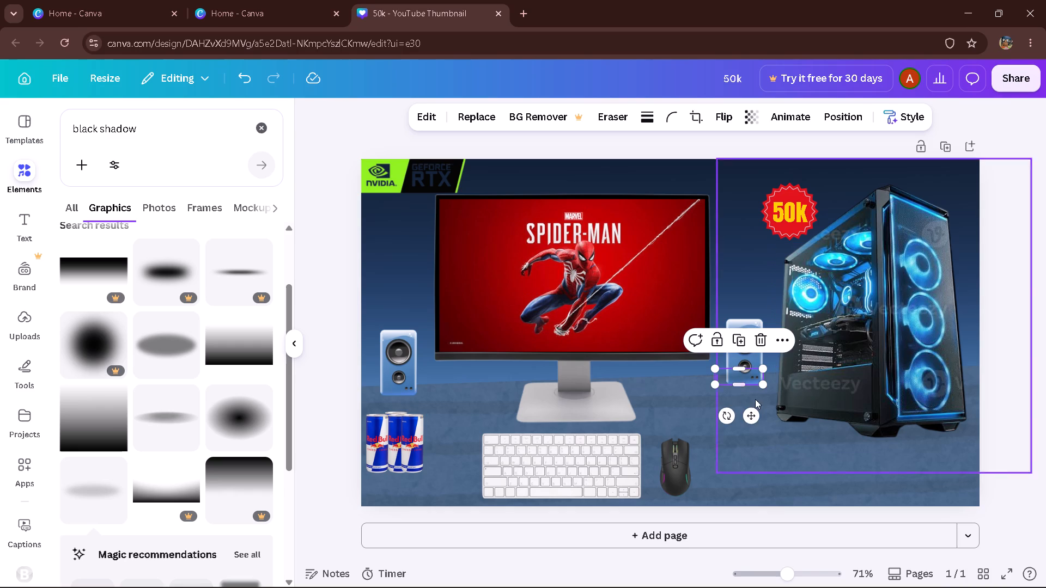
left_click_drag(752, 411, 759, 420)
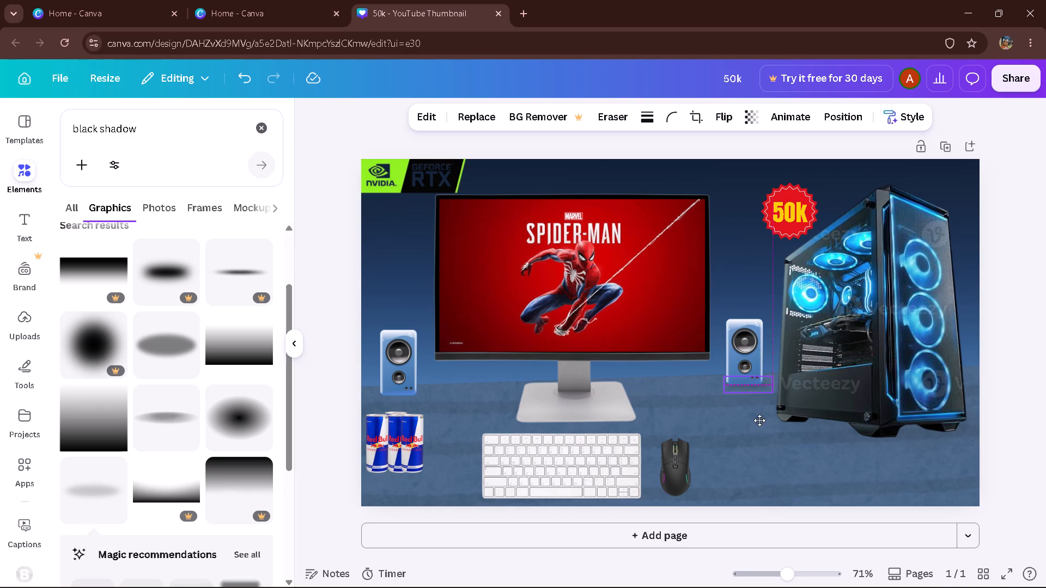
left_click_drag(759, 420, 757, 420)
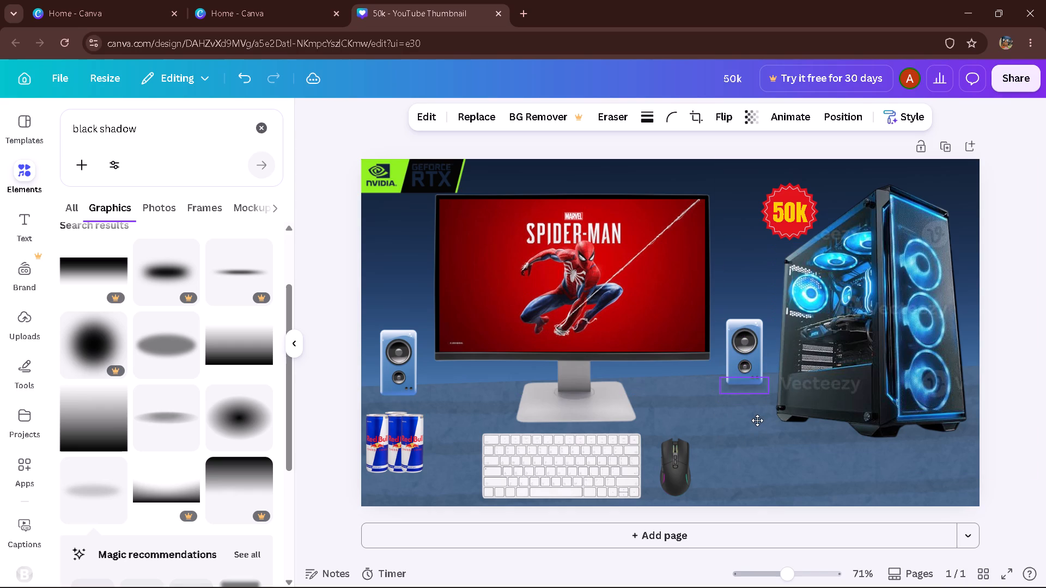
Duplicate the oval shadow and centre the copy under the base of the speaker above the cans.
key("ctrl+c")
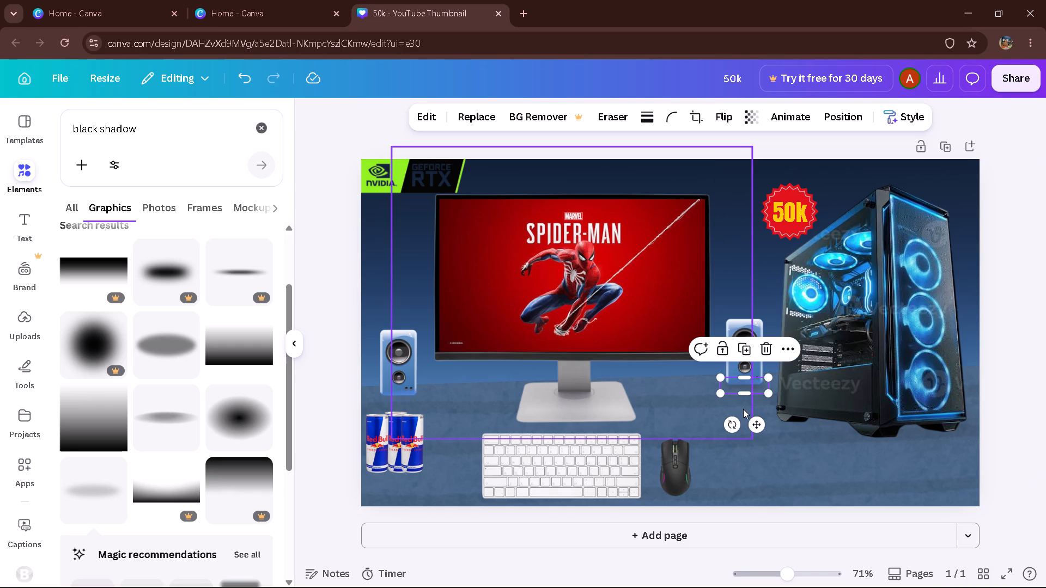
key("ctrl+v")
left_click_drag(767, 432, 382, 445)
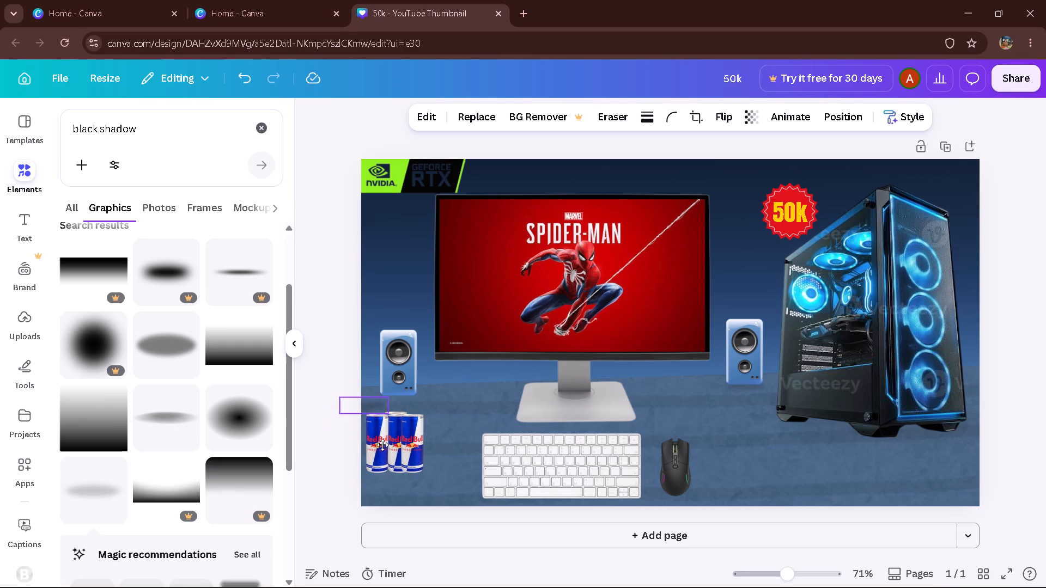
left_click_drag(382, 445, 390, 443)
left_click(406, 435)
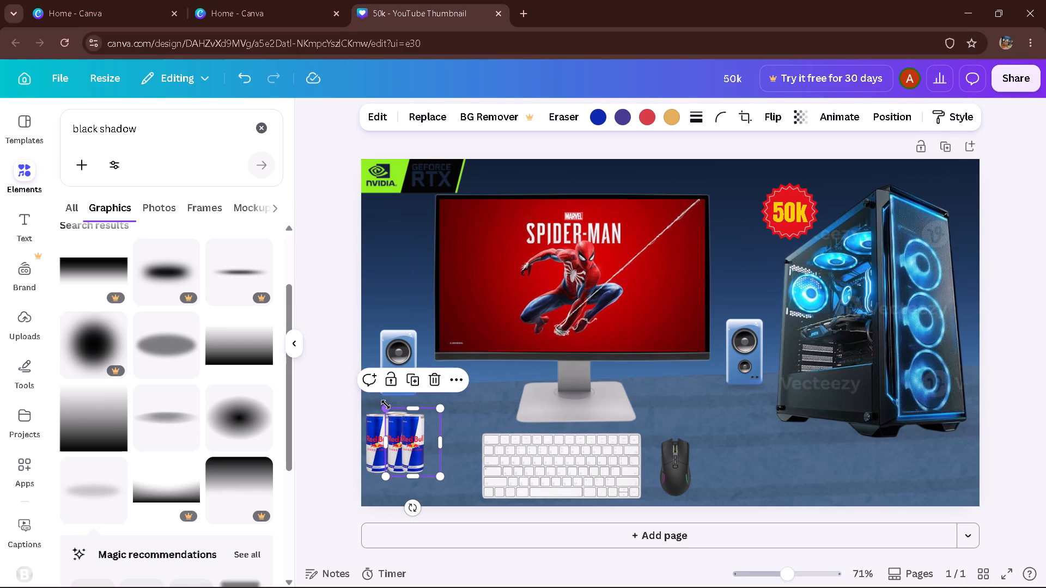
left_click(378, 400)
left_click_drag(390, 442, 404, 438)
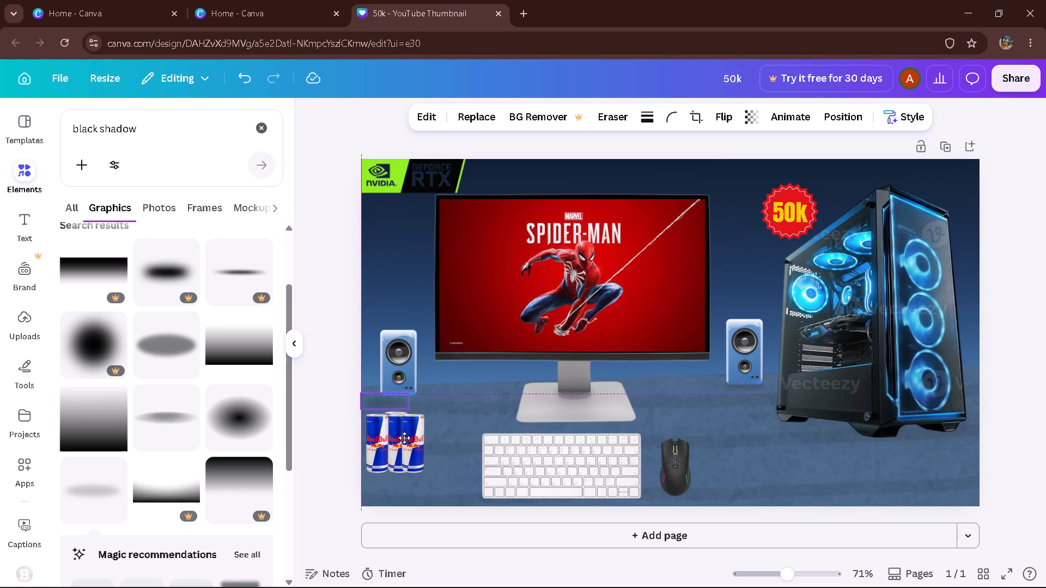
left_click_drag(404, 438, 413, 435)
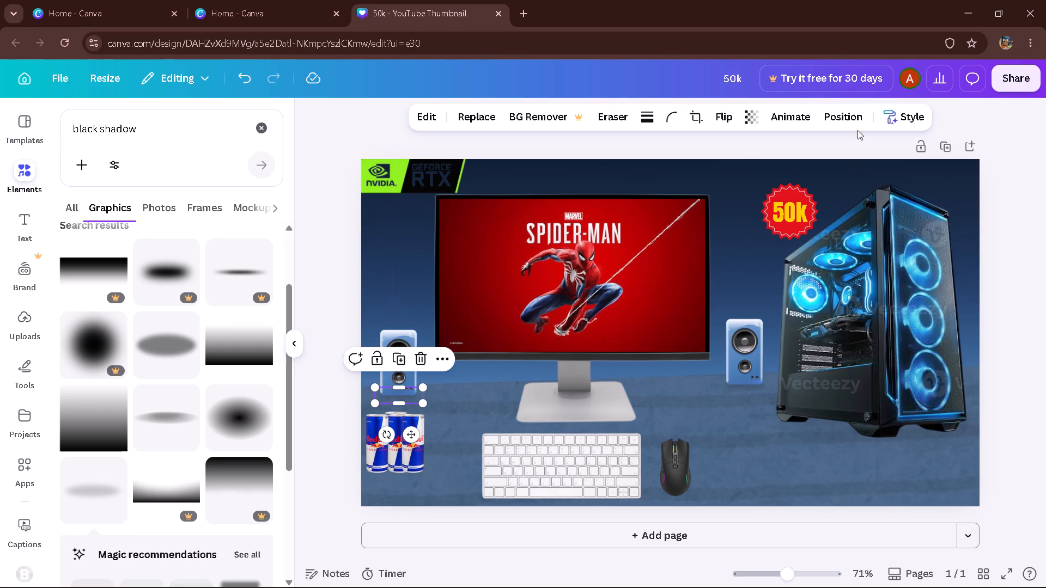
Move both shadow layers below the two speaker layers, just above the can layers.
left_click(848, 123)
left_click_drag(202, 304, 209, 299)
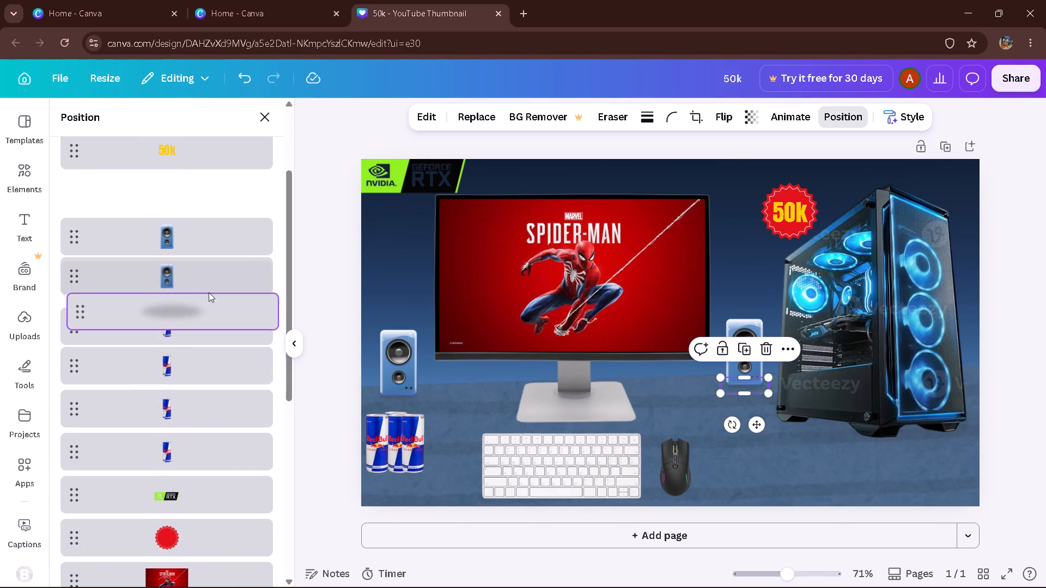
left_click_drag(293, 287, 297, 192)
left_click_drag(190, 218, 190, 280)
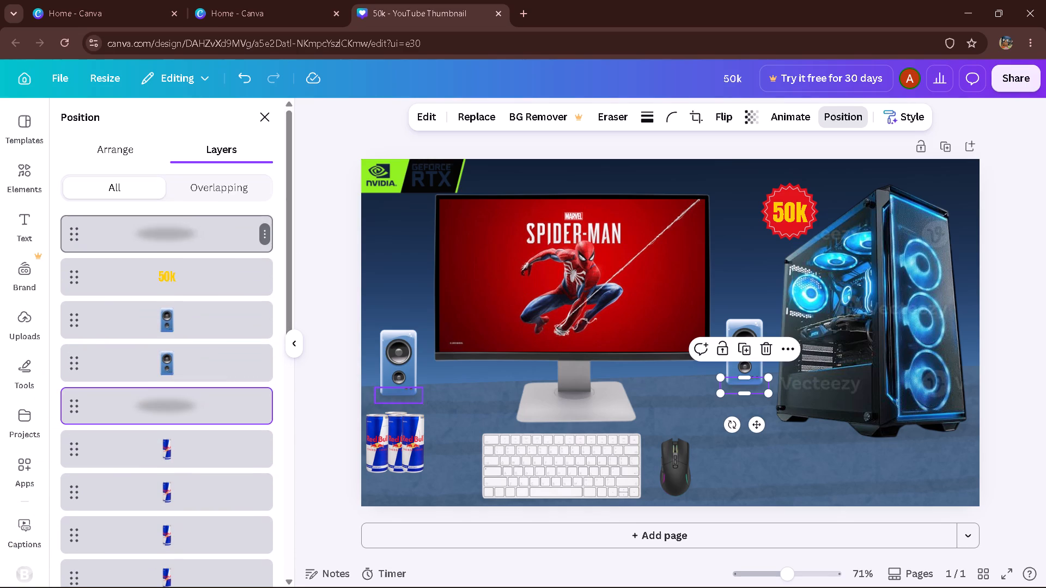
left_click_drag(190, 280, 178, 370)
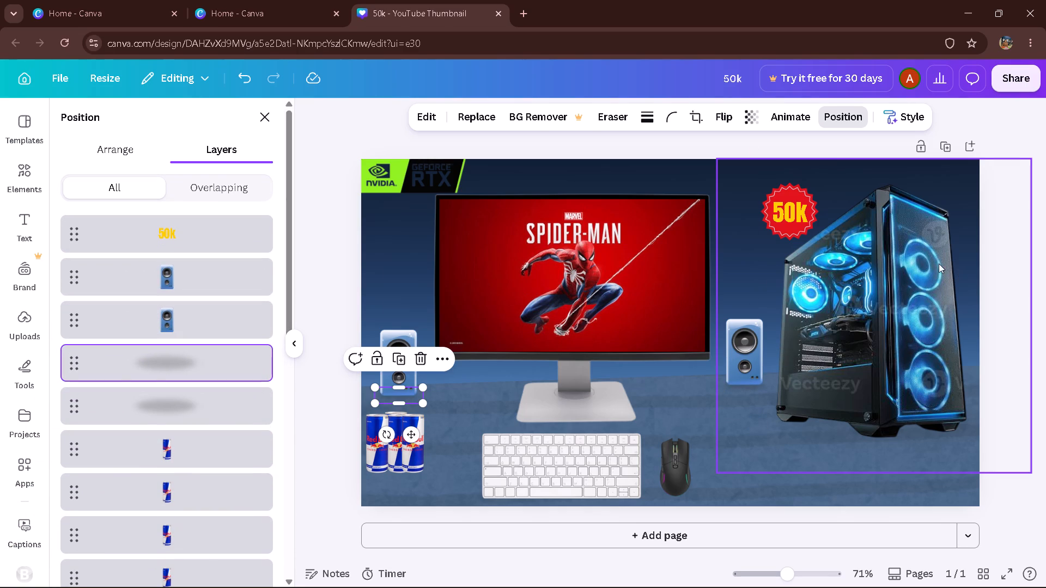
double_click(1005, 235)
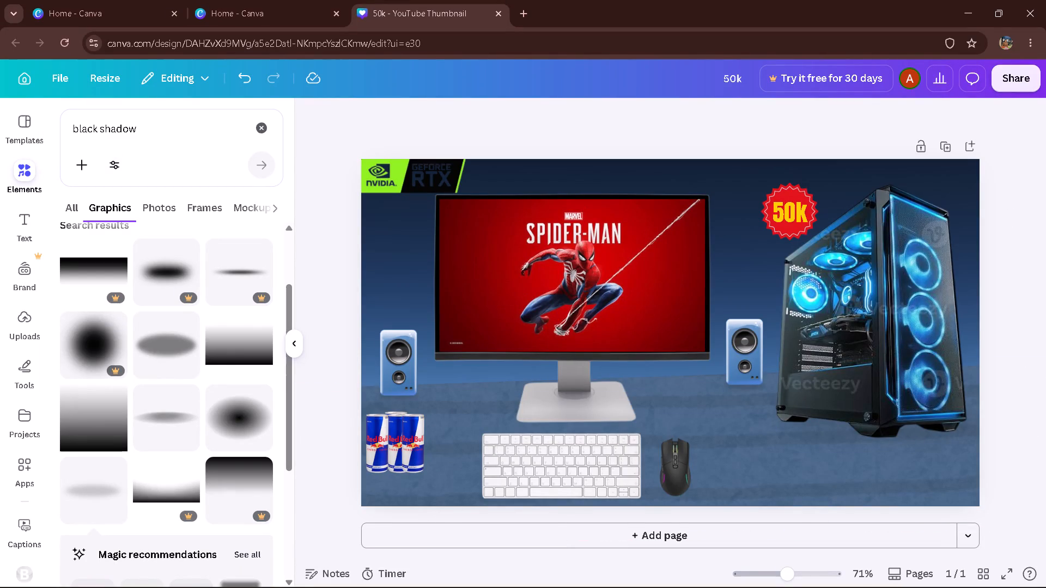
Clear the previous element search and add a plain straight line to the canvas across the lower monitor.
left_click(266, 134)
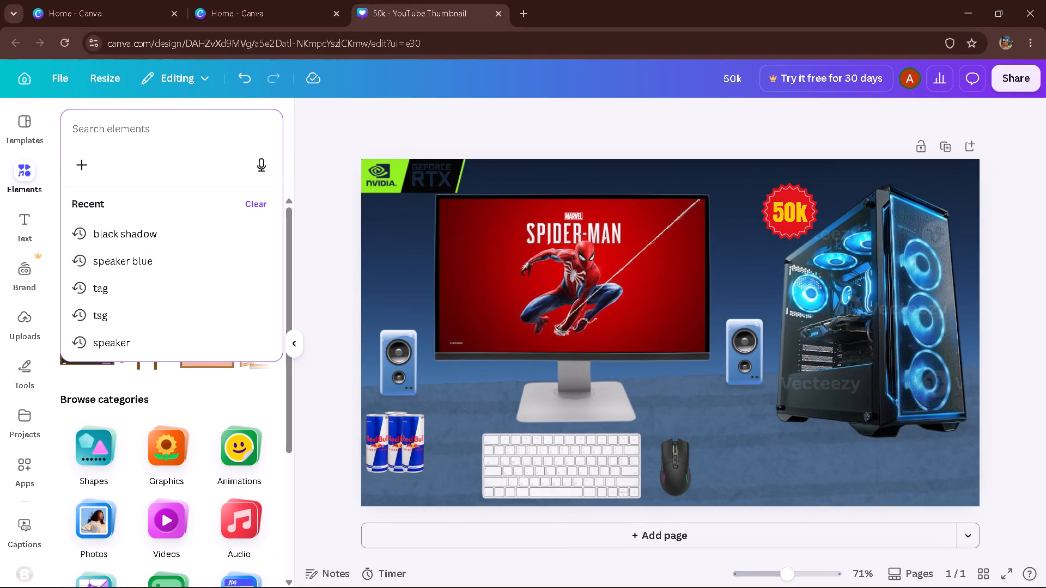
left_click(131, 147)
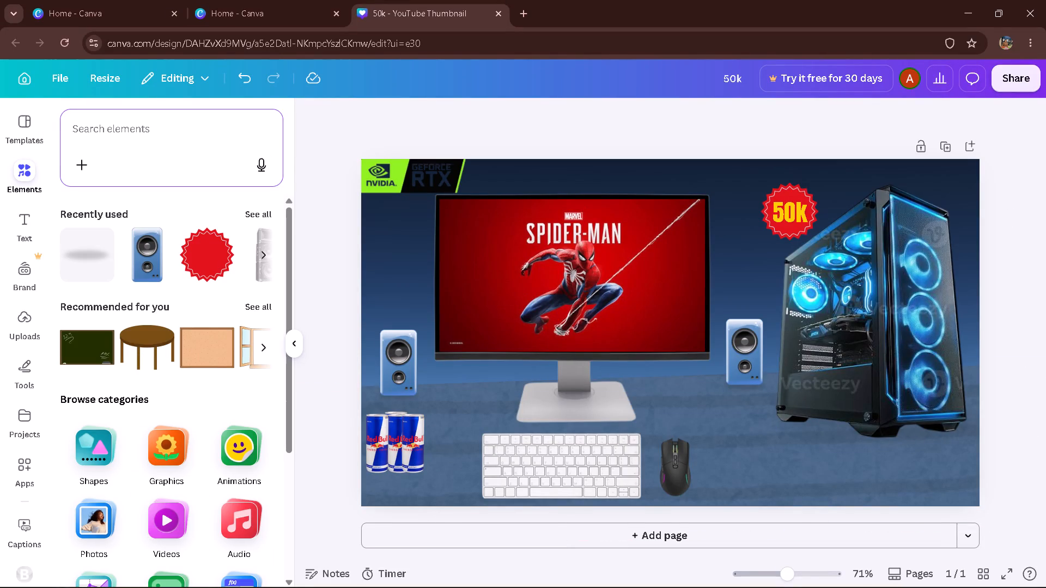
type("line")
key("Return")
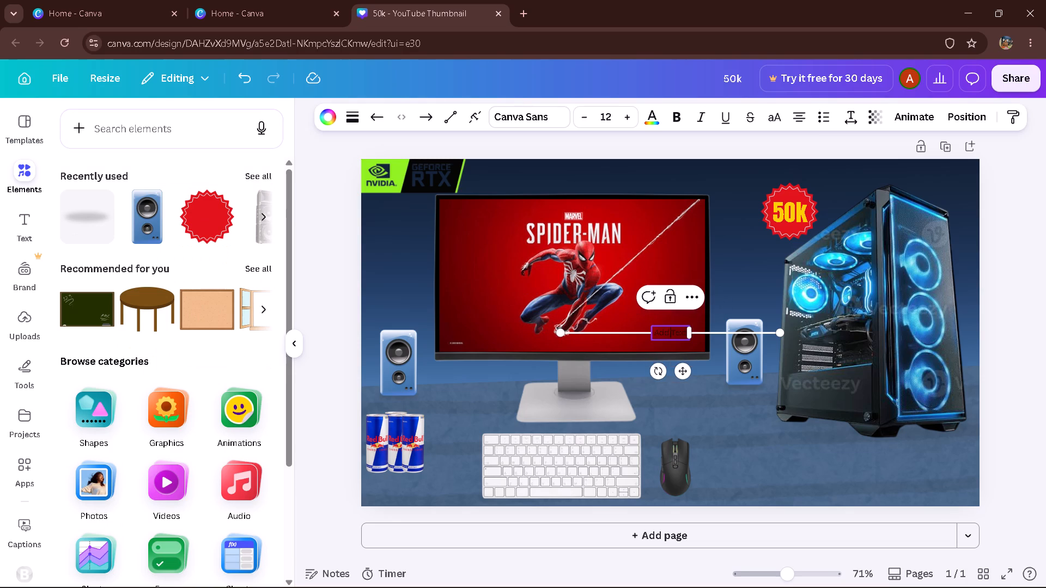
Search the elements for "line".
left_click(169, 128)
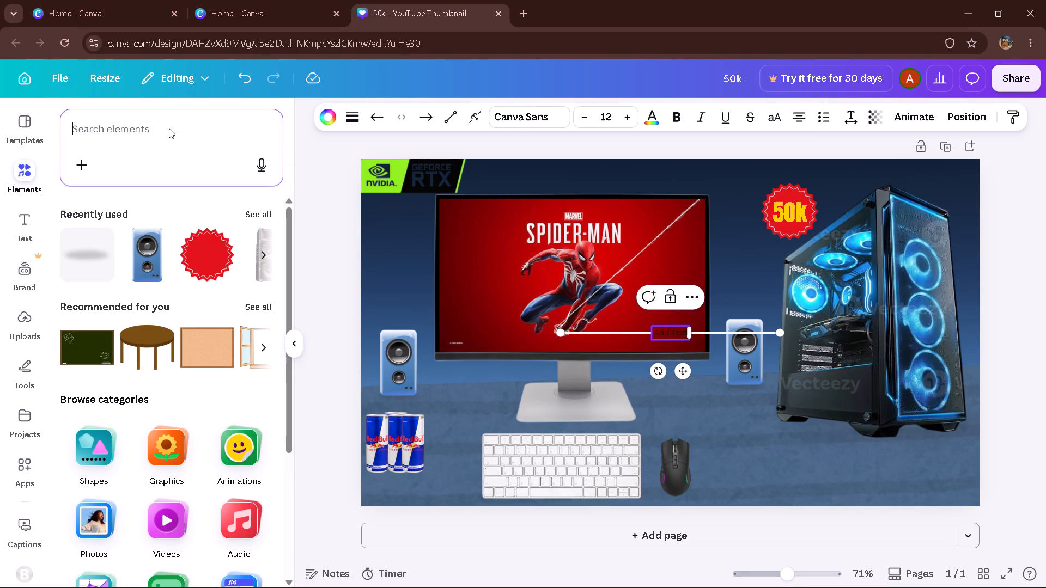
type("line")
key("Return")
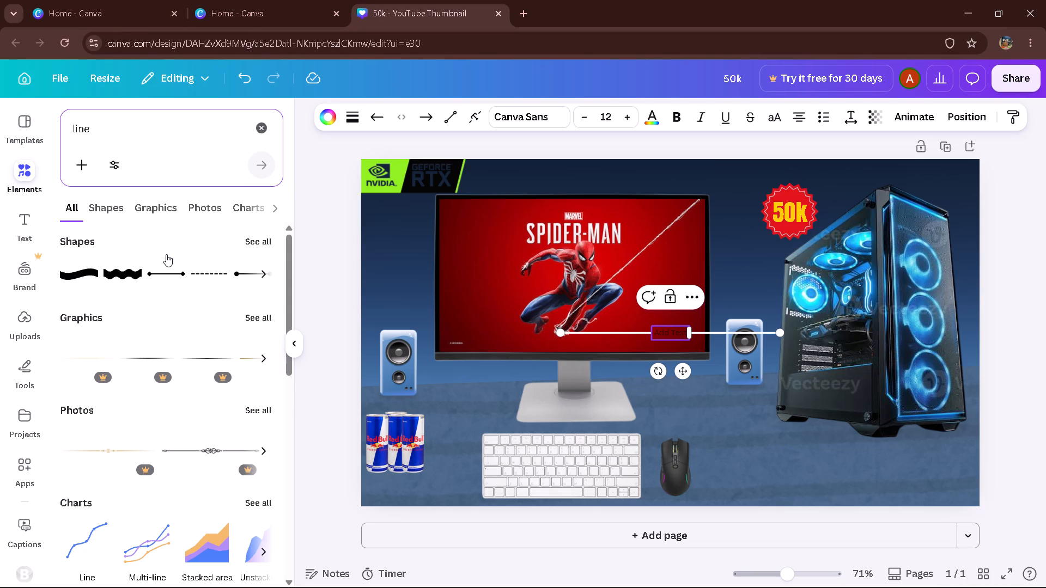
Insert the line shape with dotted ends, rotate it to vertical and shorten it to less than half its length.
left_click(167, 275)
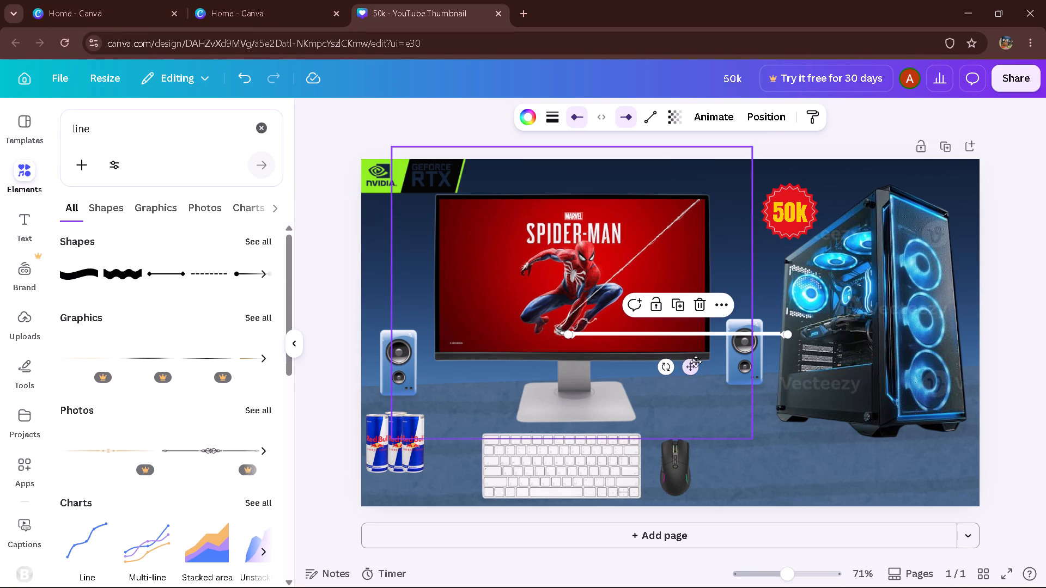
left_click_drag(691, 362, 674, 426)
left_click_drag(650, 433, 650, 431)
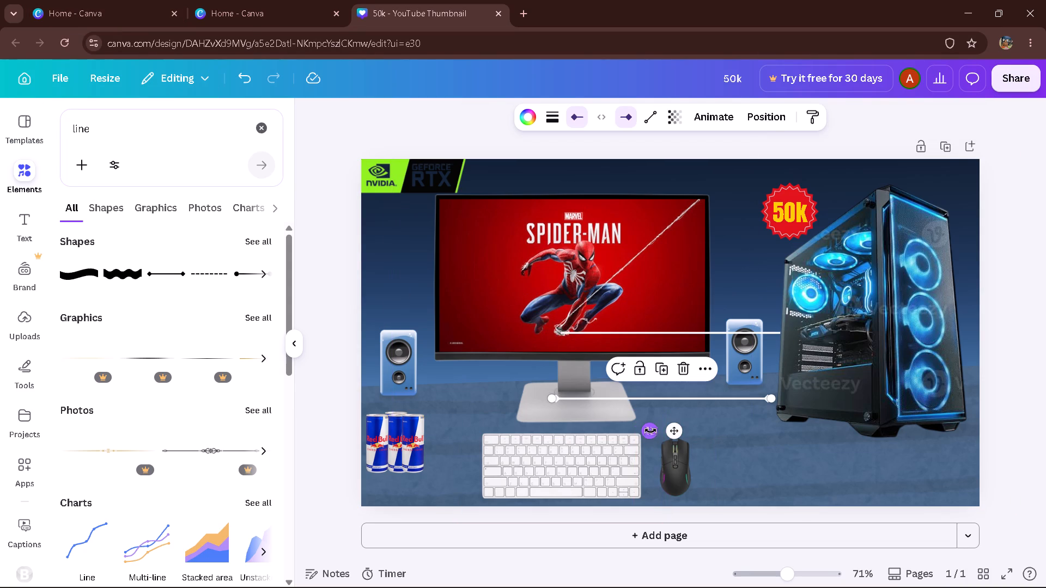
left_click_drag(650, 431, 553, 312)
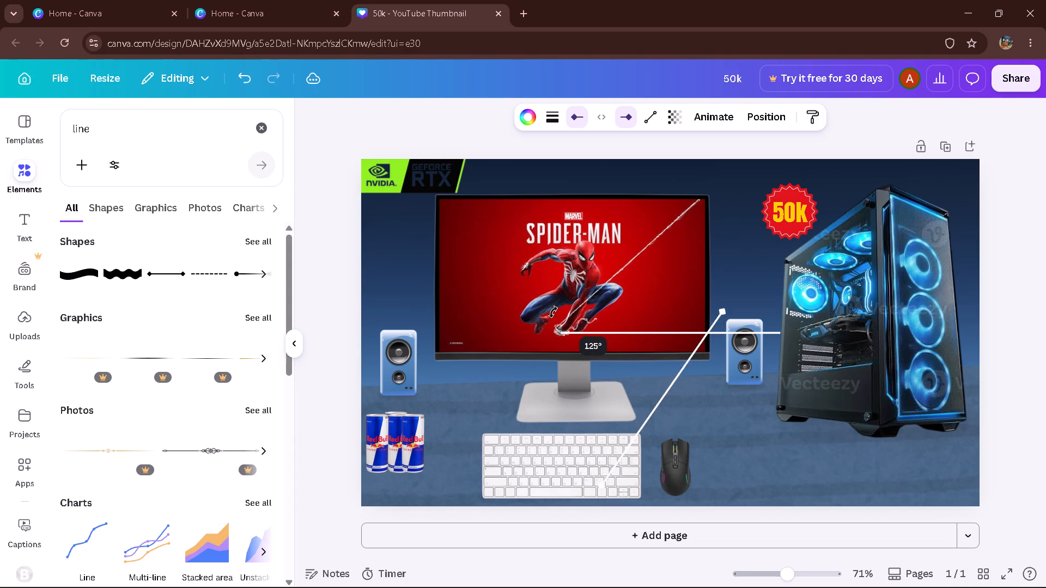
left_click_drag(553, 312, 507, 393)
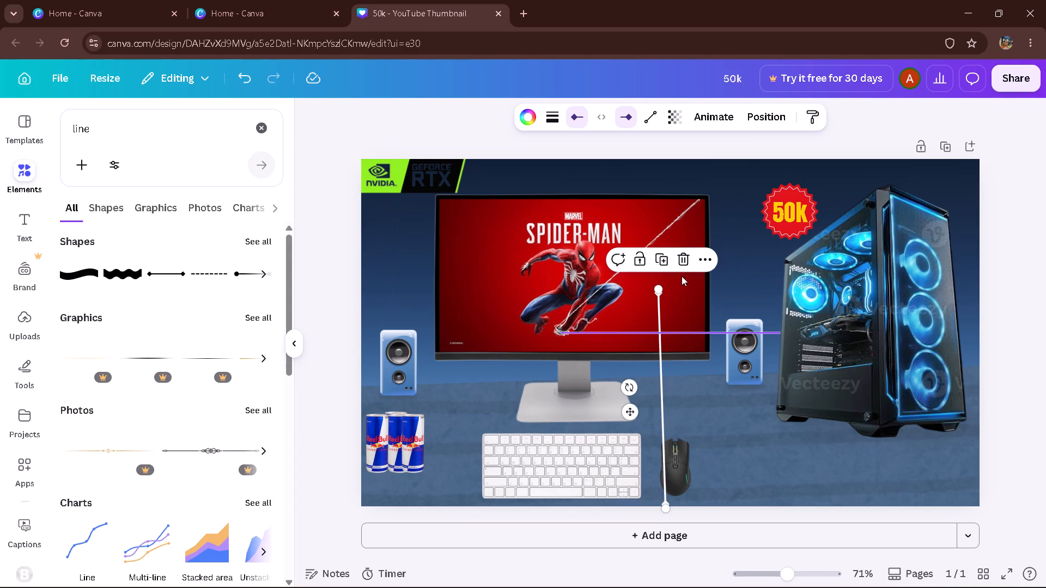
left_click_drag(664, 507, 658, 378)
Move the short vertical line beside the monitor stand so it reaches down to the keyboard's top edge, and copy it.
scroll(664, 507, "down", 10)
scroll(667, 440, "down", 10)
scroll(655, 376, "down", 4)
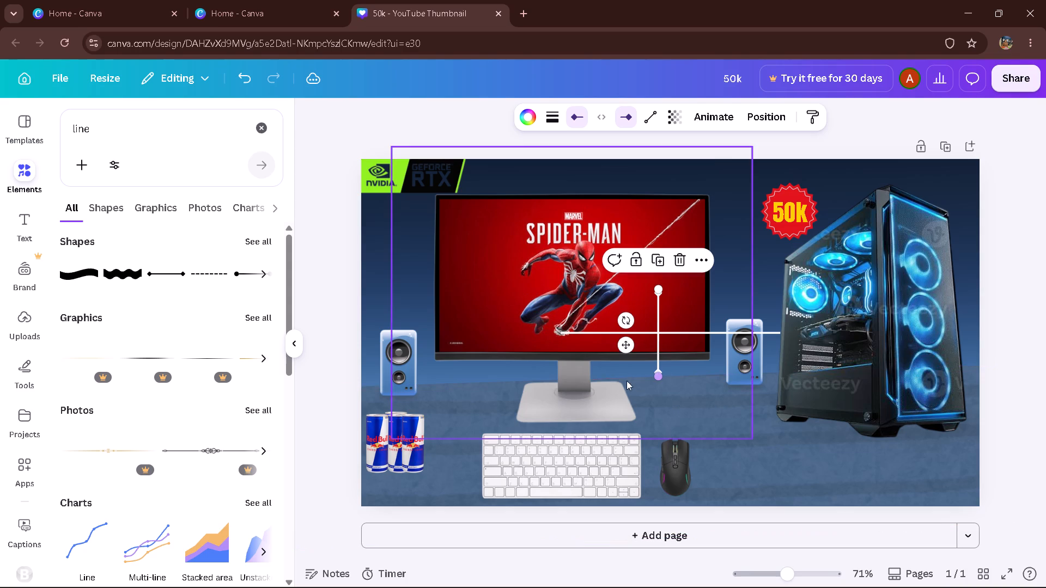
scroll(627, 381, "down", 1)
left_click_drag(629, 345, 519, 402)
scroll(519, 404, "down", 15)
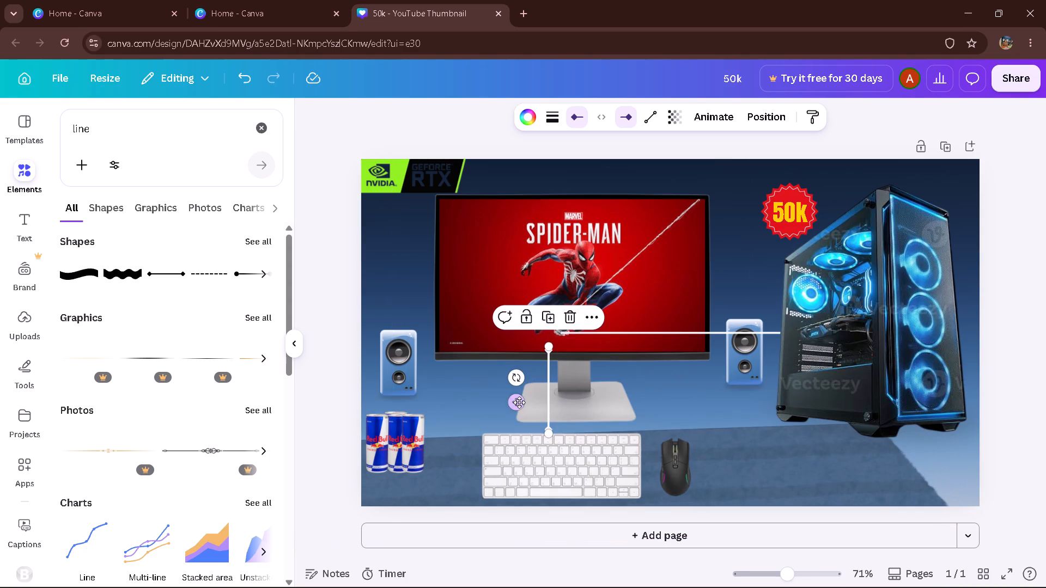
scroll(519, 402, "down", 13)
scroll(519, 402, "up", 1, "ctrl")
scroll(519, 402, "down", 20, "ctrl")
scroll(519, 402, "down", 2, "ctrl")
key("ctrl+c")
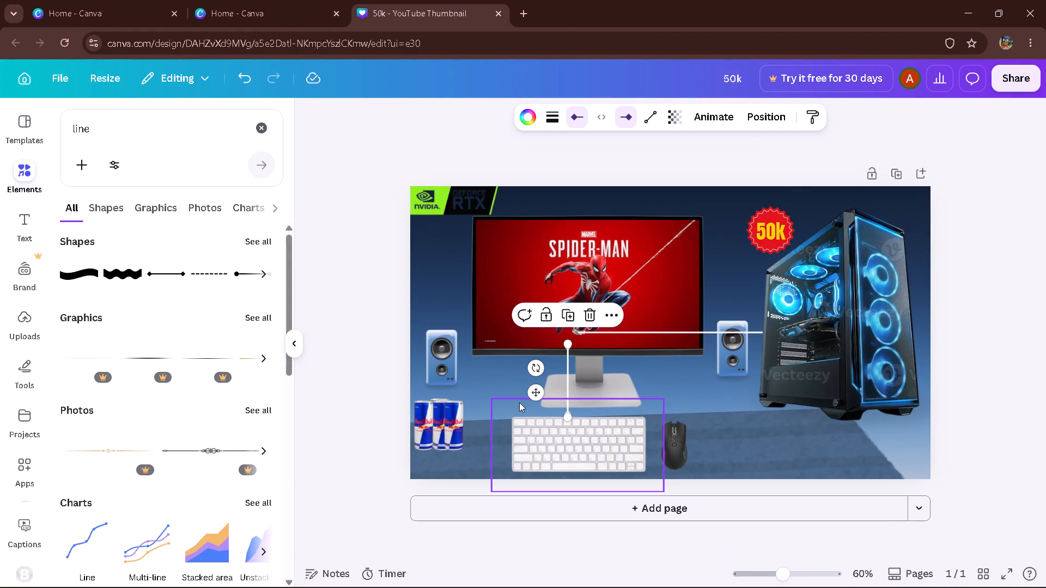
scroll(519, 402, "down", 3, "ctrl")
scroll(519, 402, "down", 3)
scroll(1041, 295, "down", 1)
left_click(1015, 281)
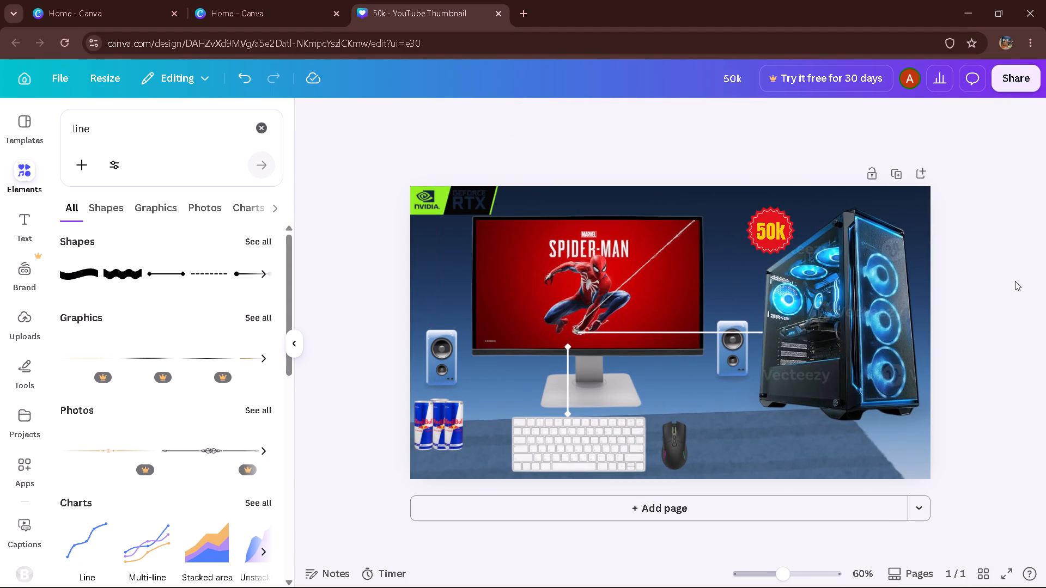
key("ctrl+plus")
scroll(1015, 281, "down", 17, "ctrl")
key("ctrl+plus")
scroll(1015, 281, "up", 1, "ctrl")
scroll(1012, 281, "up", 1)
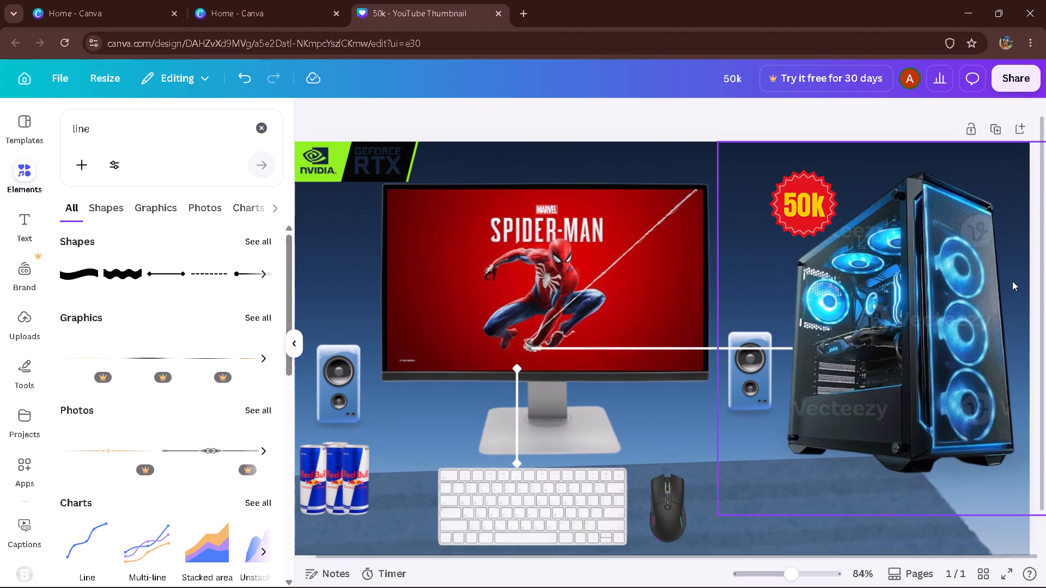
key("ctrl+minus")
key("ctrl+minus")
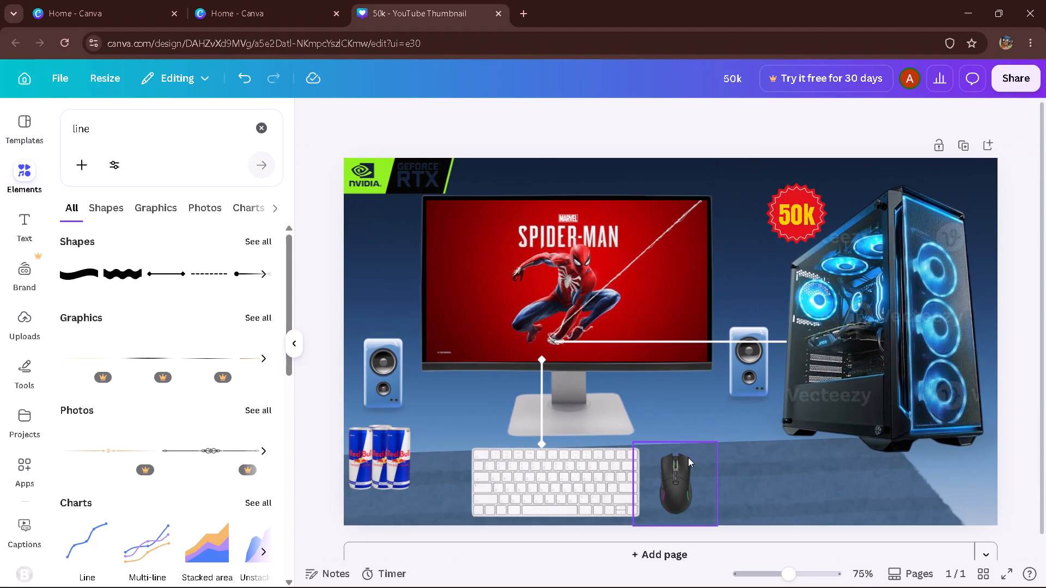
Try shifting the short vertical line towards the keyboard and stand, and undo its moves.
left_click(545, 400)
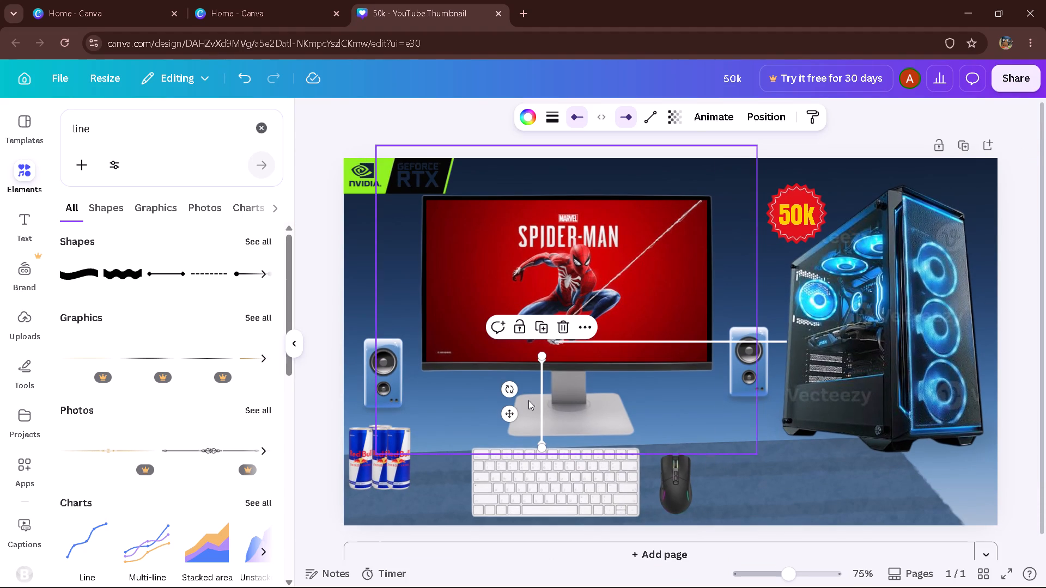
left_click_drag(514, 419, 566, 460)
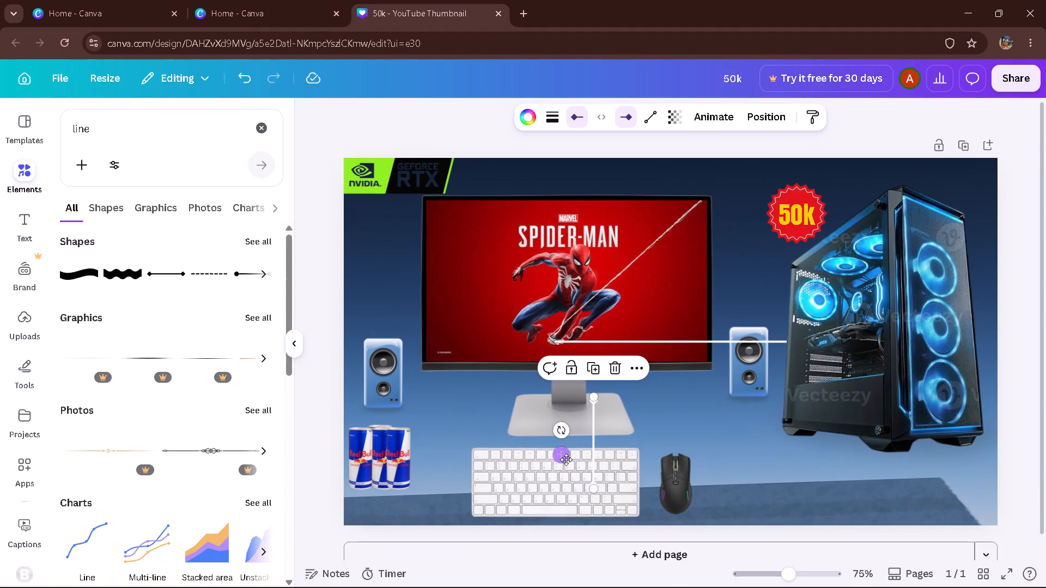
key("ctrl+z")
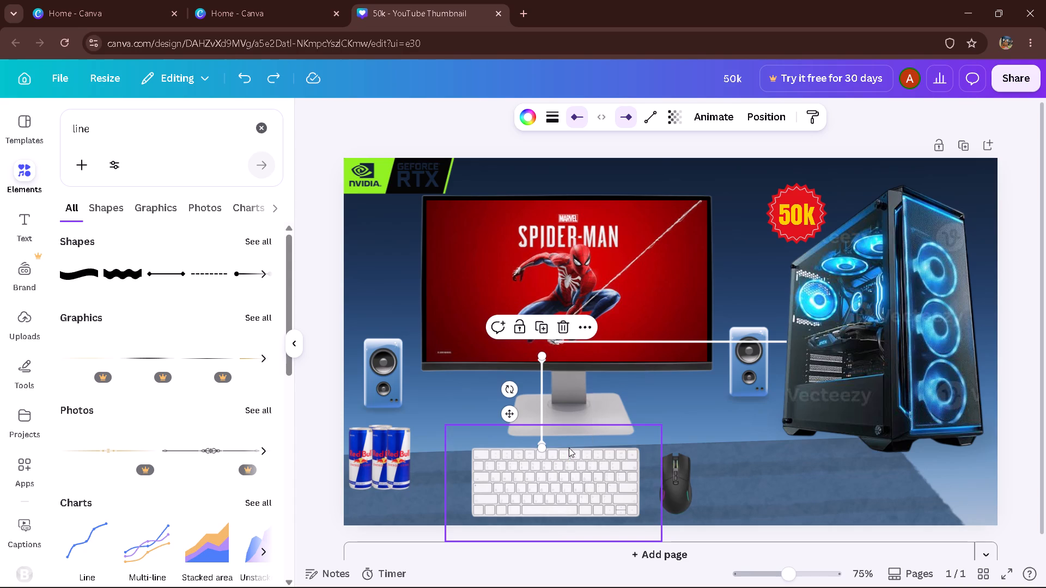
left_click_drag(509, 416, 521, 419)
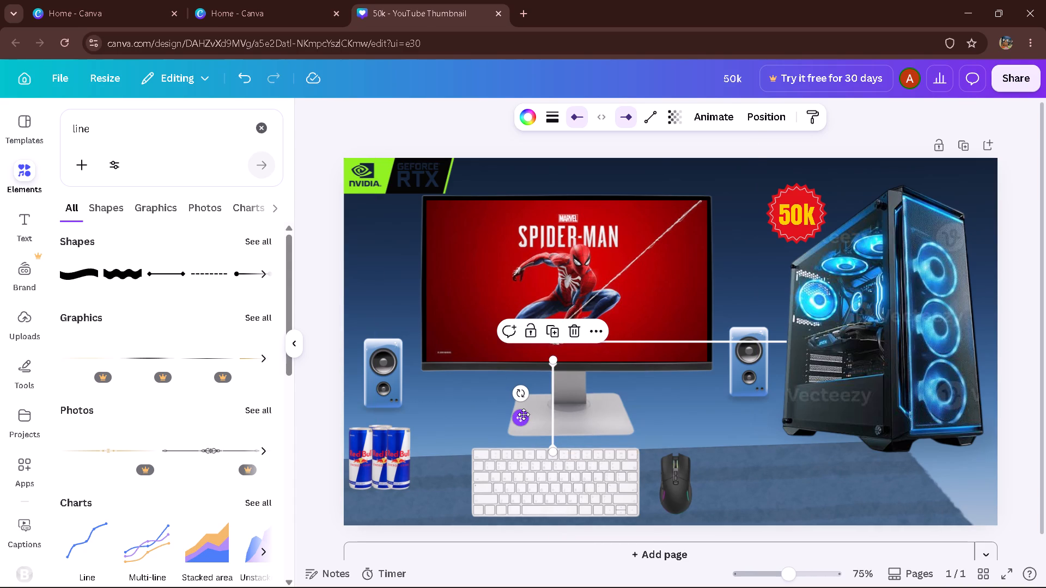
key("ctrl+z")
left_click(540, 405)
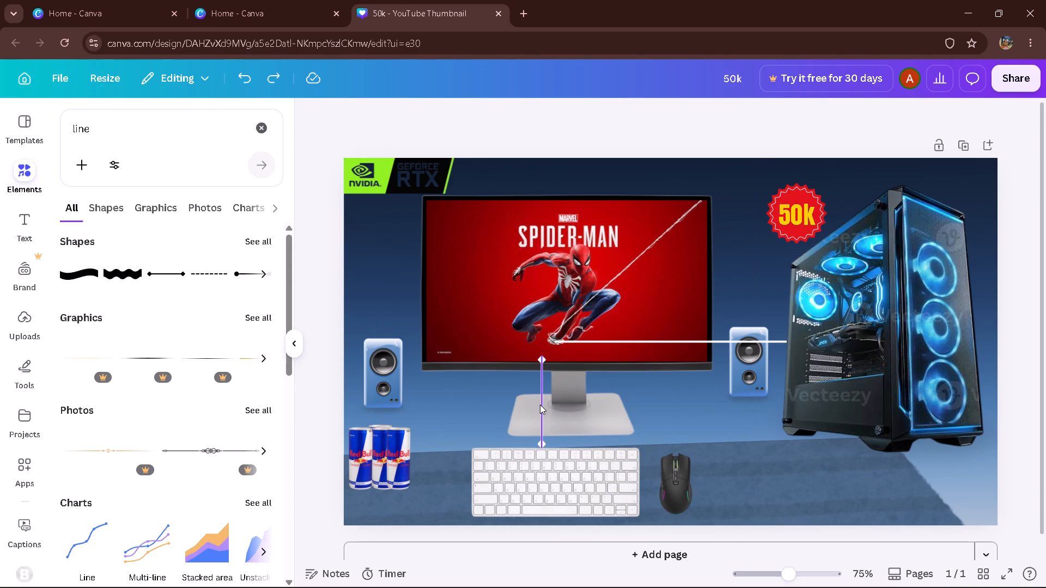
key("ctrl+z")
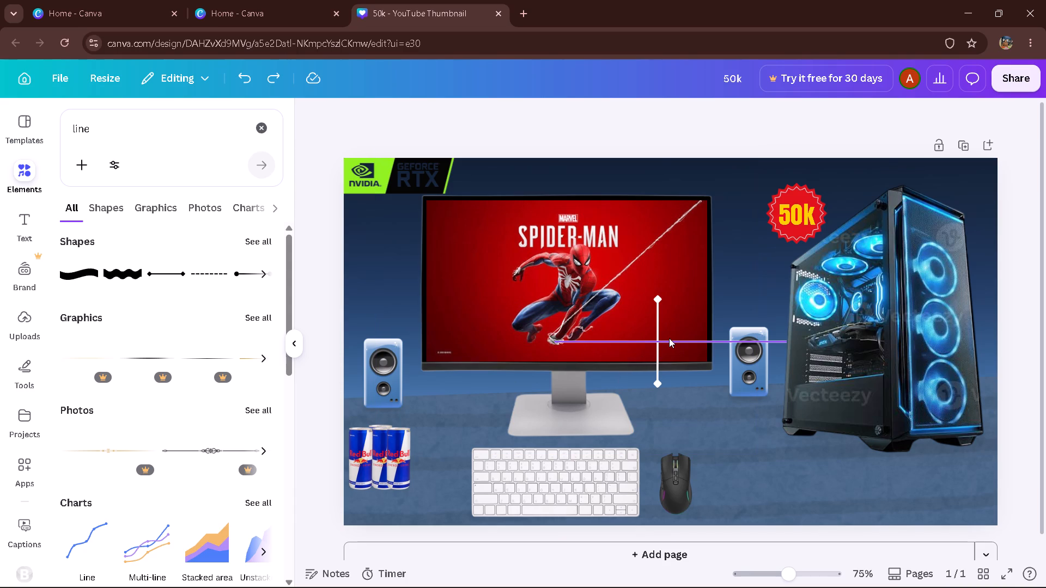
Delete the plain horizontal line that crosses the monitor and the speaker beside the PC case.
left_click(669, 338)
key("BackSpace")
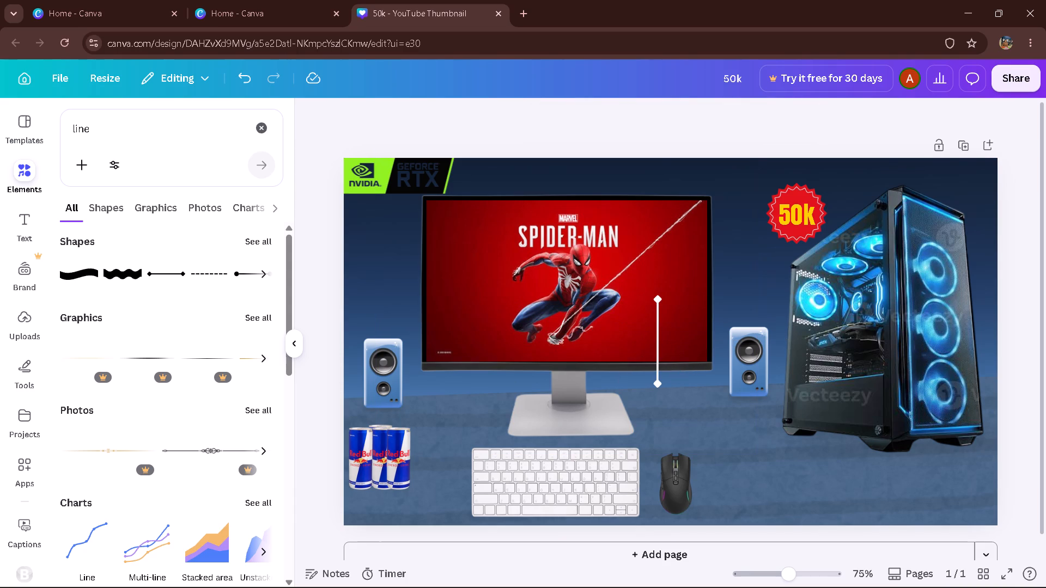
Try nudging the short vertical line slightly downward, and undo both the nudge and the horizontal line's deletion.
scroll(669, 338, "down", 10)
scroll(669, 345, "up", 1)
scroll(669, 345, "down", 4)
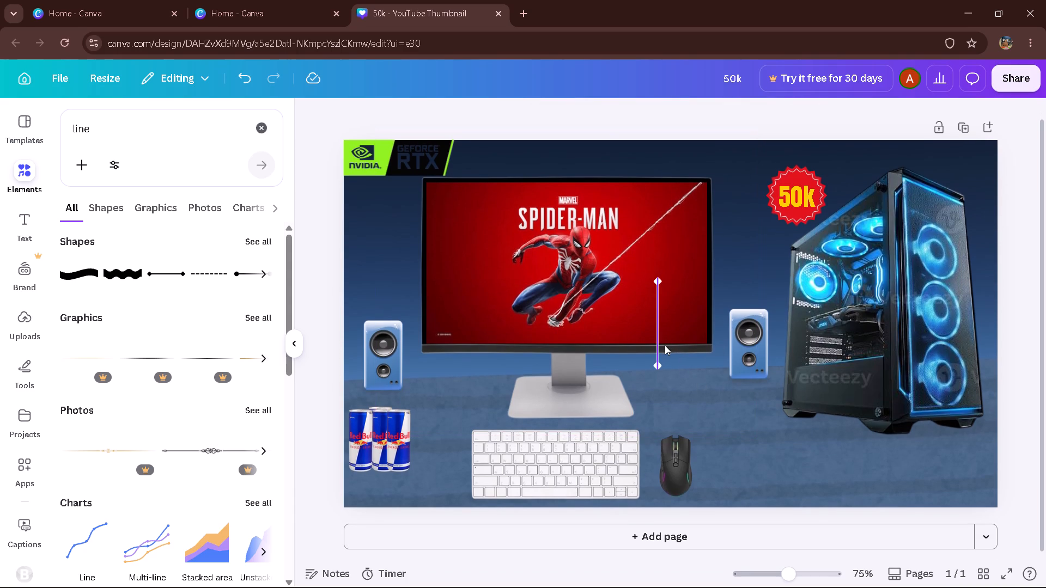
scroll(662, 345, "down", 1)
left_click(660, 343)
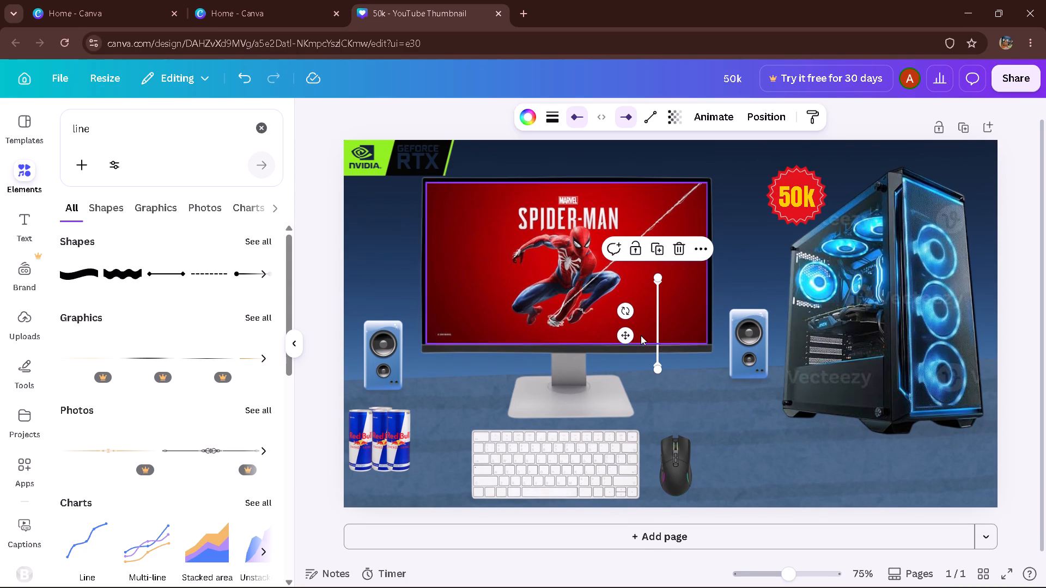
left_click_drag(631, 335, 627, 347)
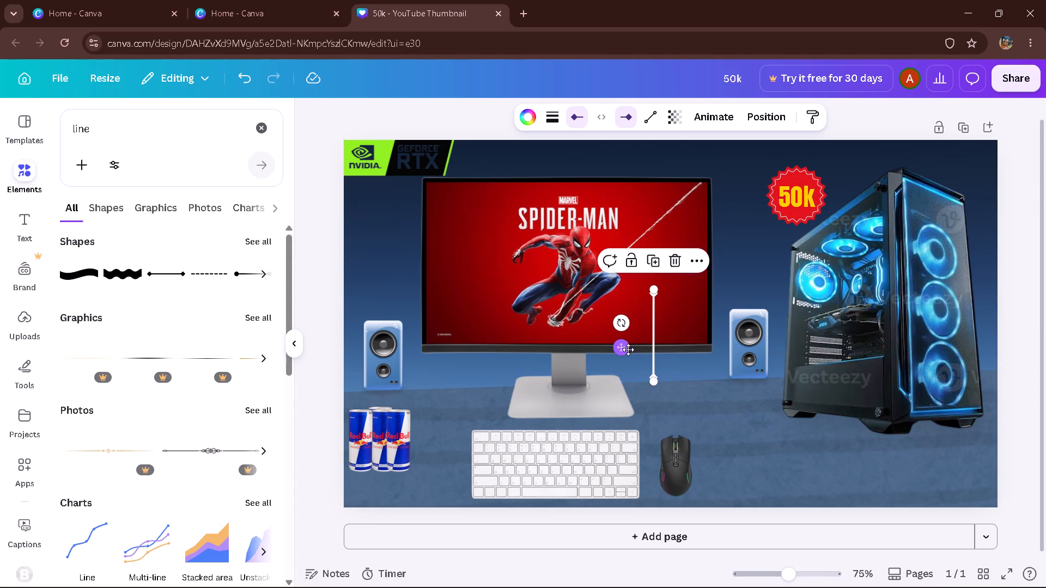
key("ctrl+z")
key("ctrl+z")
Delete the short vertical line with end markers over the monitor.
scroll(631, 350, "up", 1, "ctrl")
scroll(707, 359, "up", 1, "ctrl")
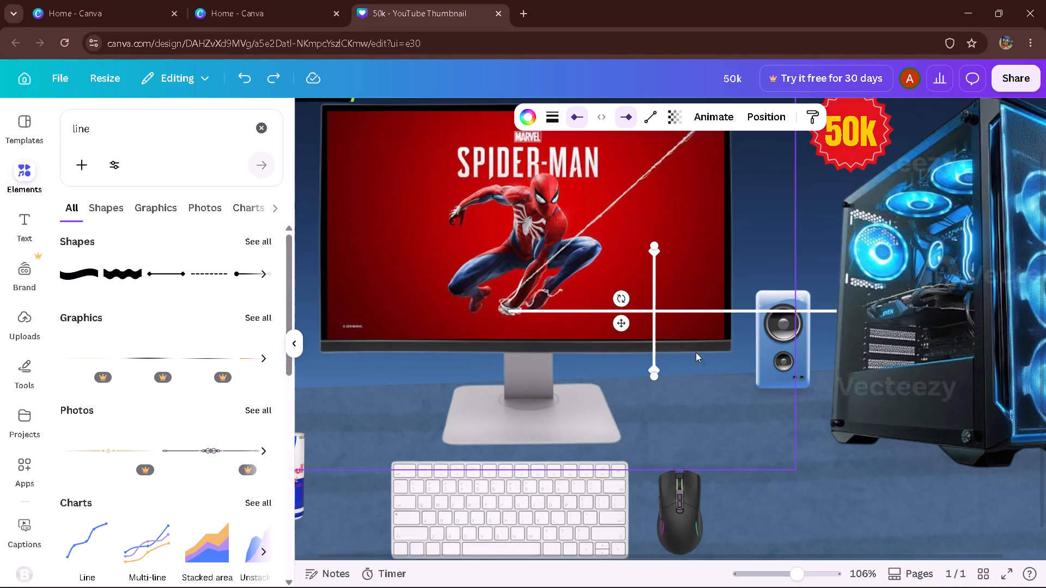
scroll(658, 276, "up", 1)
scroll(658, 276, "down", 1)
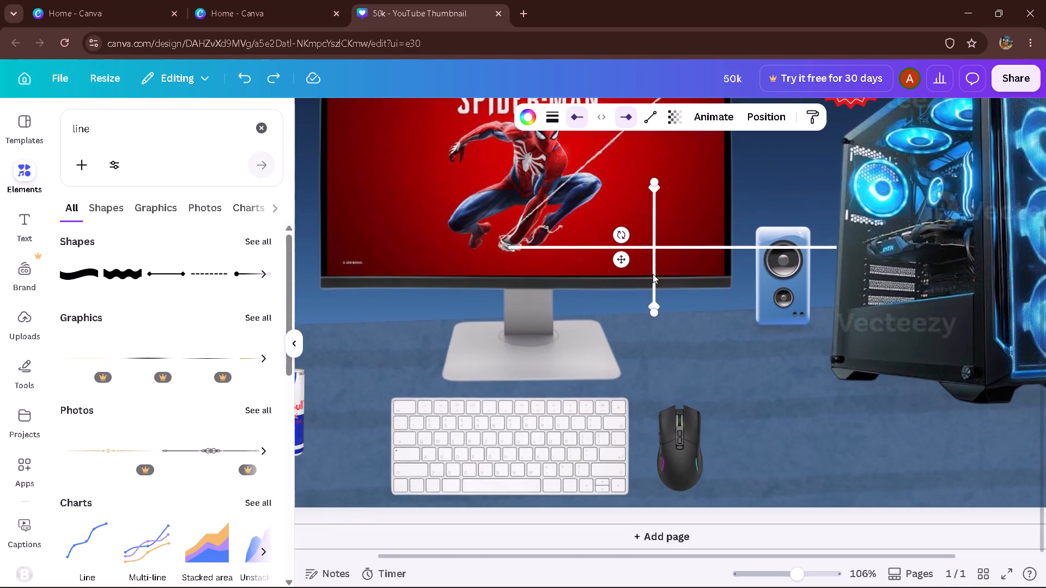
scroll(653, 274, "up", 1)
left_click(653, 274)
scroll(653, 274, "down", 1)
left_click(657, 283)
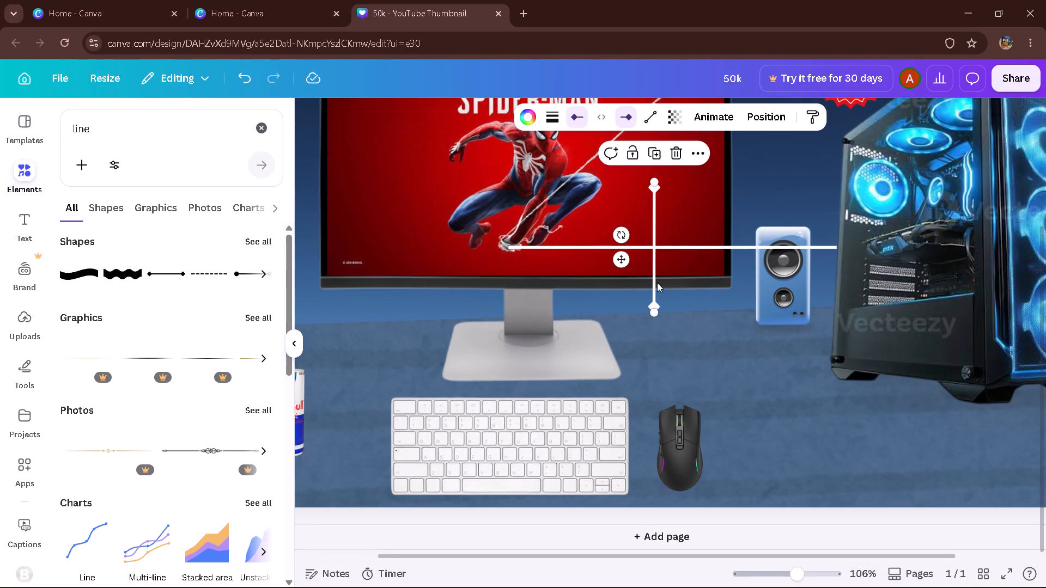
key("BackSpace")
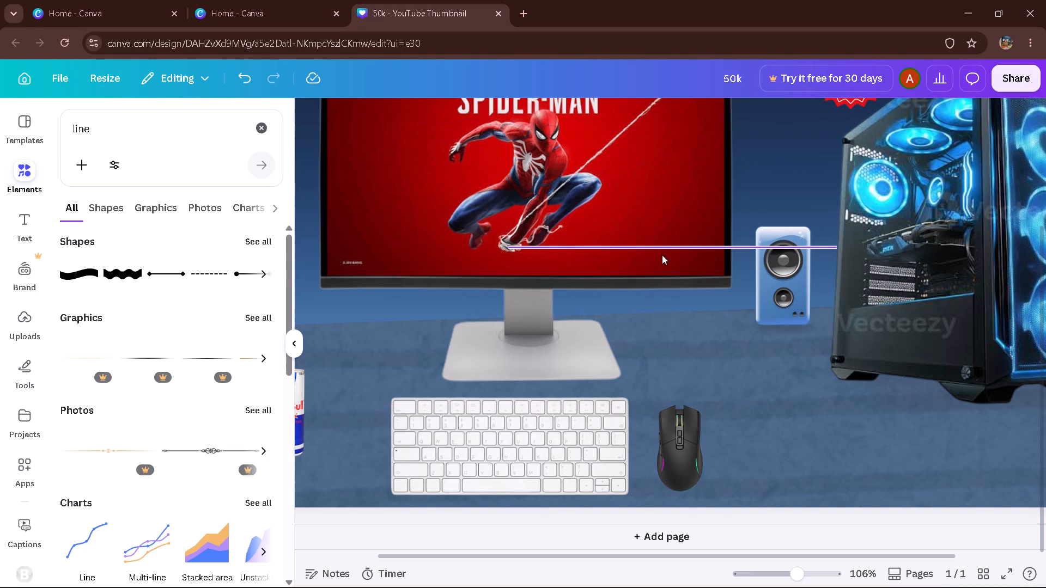
Move the horizontal line down towards the mouse and rotate it to about 75°, spanning from the monitor screen to the mouse.
left_click(662, 248)
key("ctrl+minus")
key("ctrl+minus")
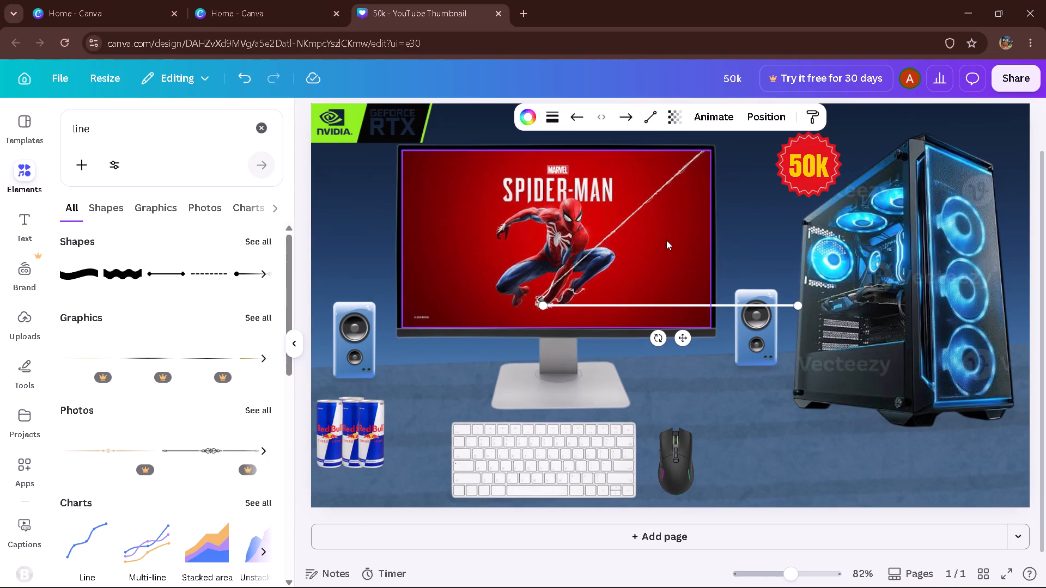
key("ctrl+minus")
key("ctrl+minus")
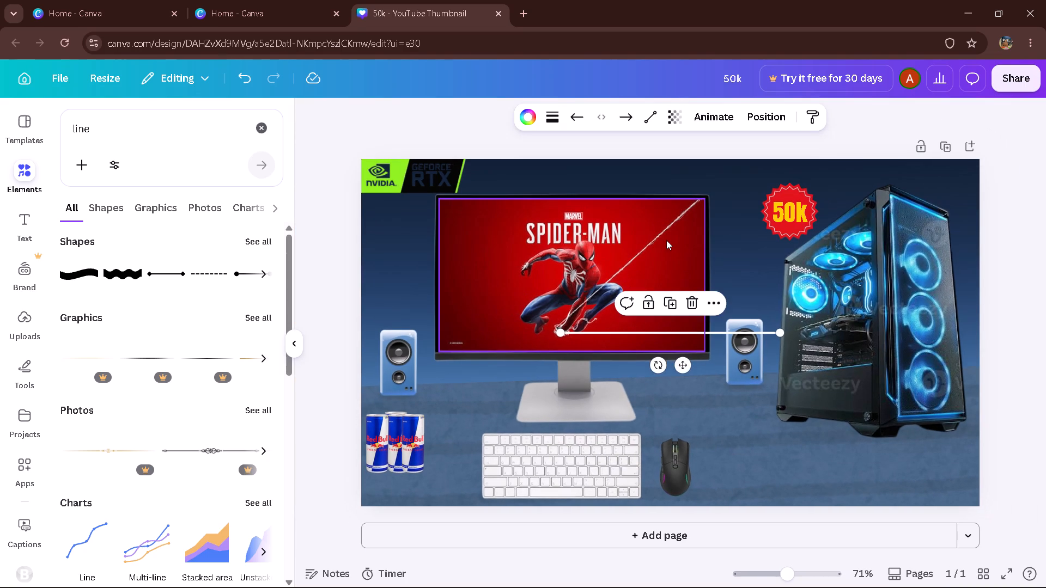
left_click_drag(683, 364, 692, 381)
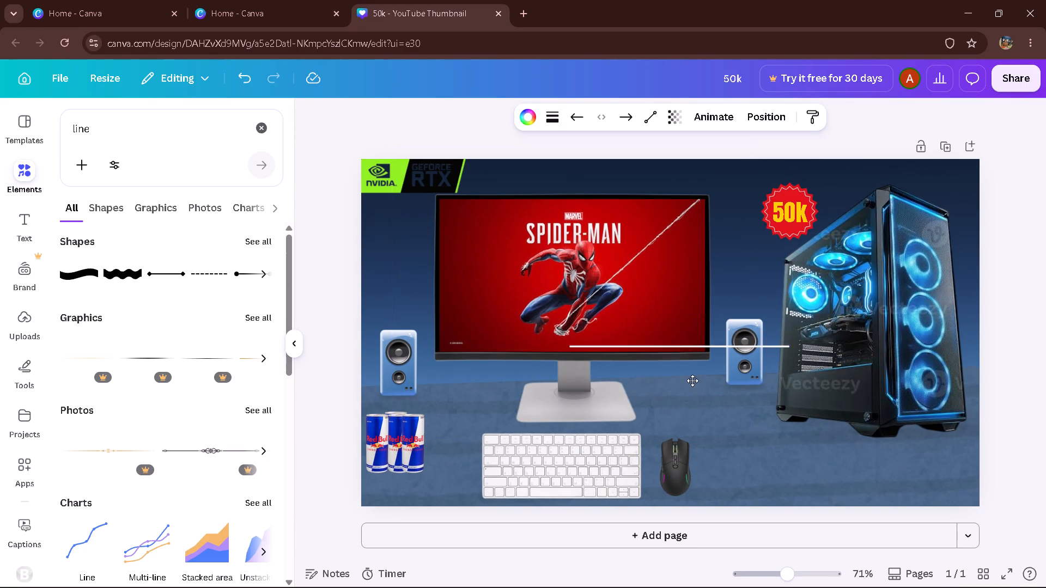
left_click_drag(692, 381, 643, 421)
left_click_drag(615, 426, 598, 390)
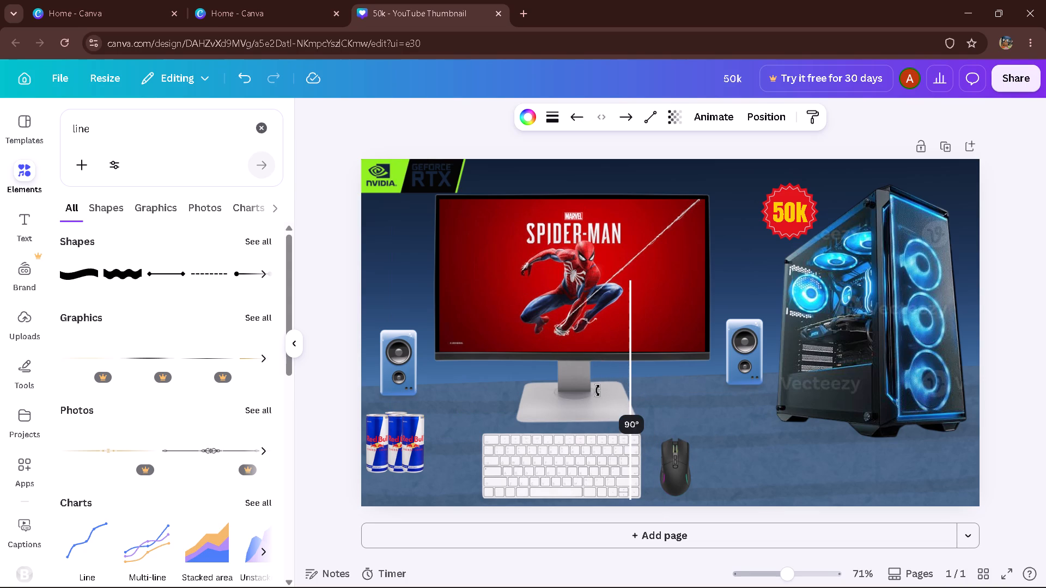
left_click_drag(598, 390, 576, 400)
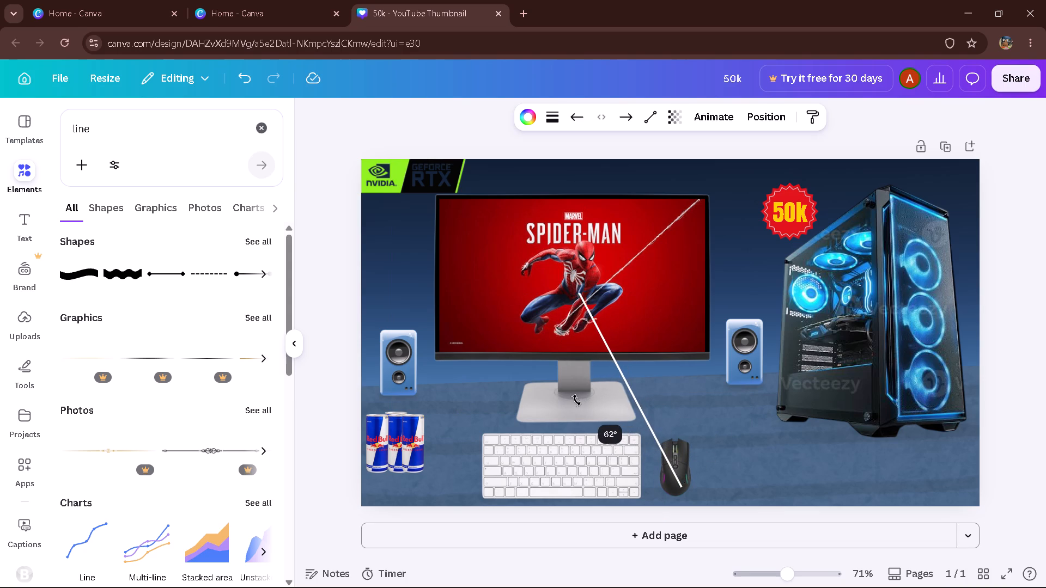
left_click_drag(576, 400, 545, 395)
left_click_drag(602, 409, 621, 407)
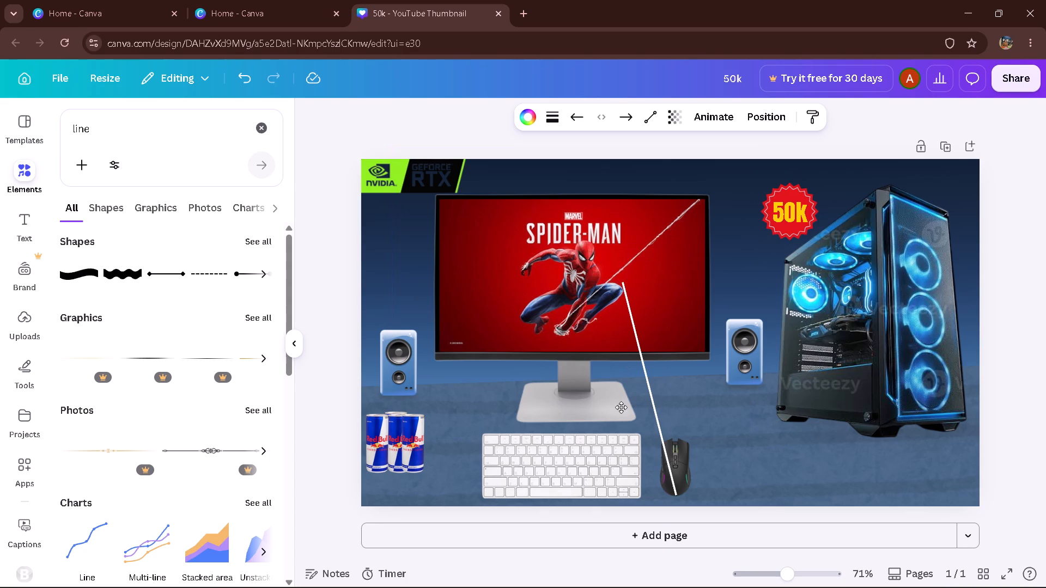
left_click_drag(621, 407, 631, 400)
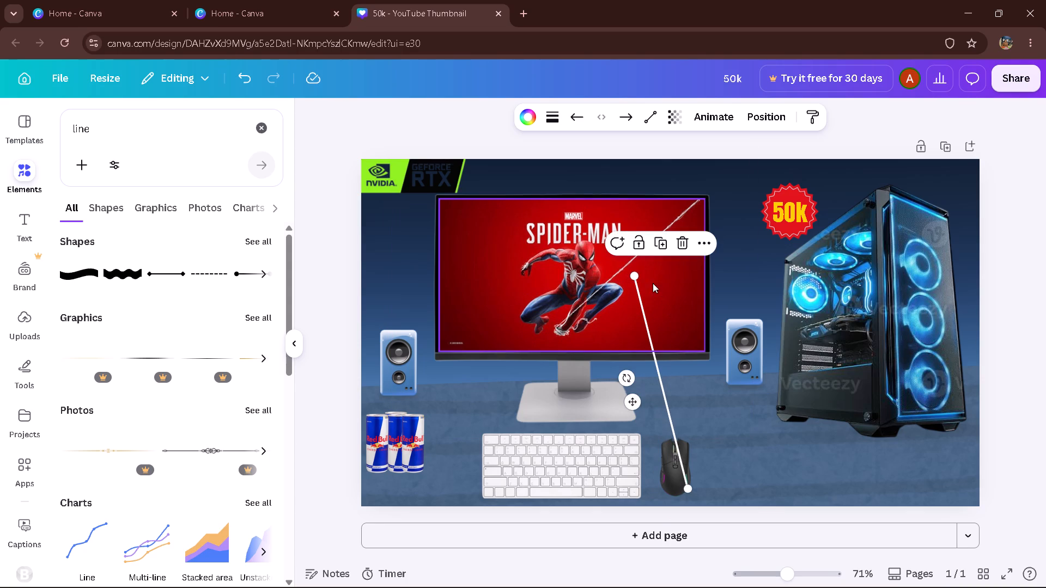
Shorten the slanted line by placing its upper end on the screen's lower part and its lower end on the mouse.
left_click_drag(636, 274, 650, 316)
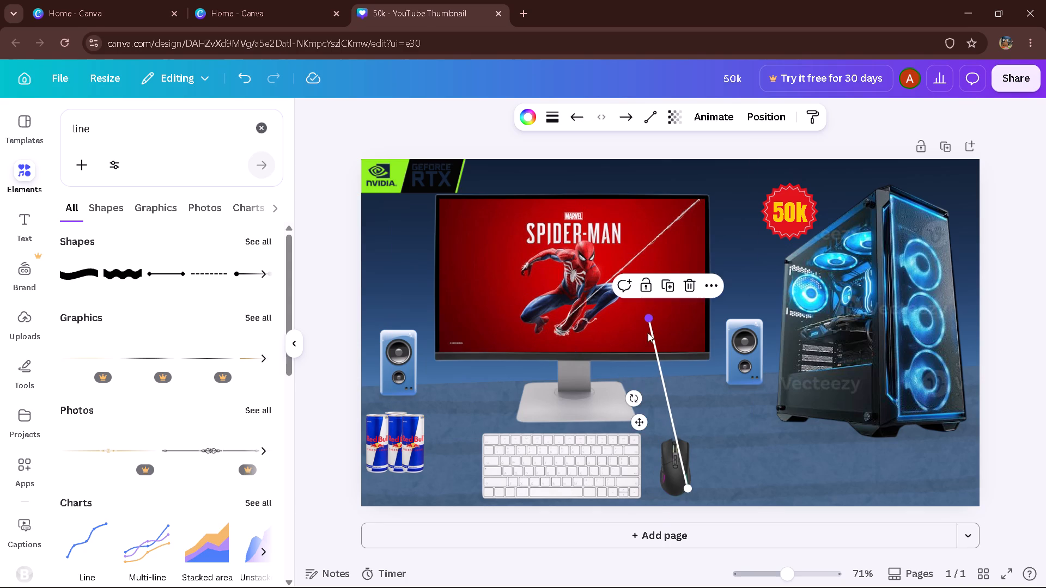
left_click_drag(690, 488, 684, 450)
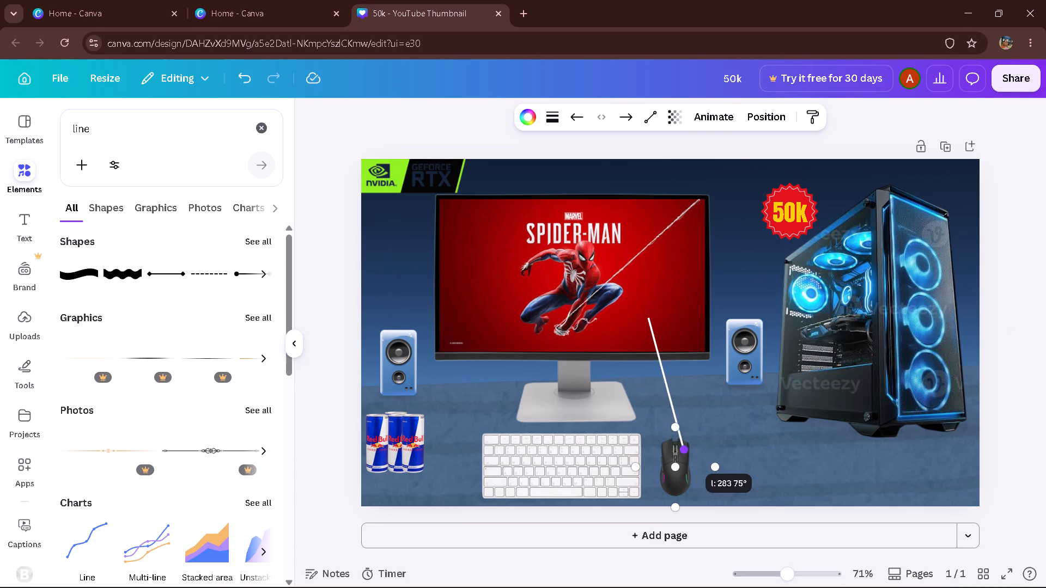
left_click_drag(684, 450, 674, 452)
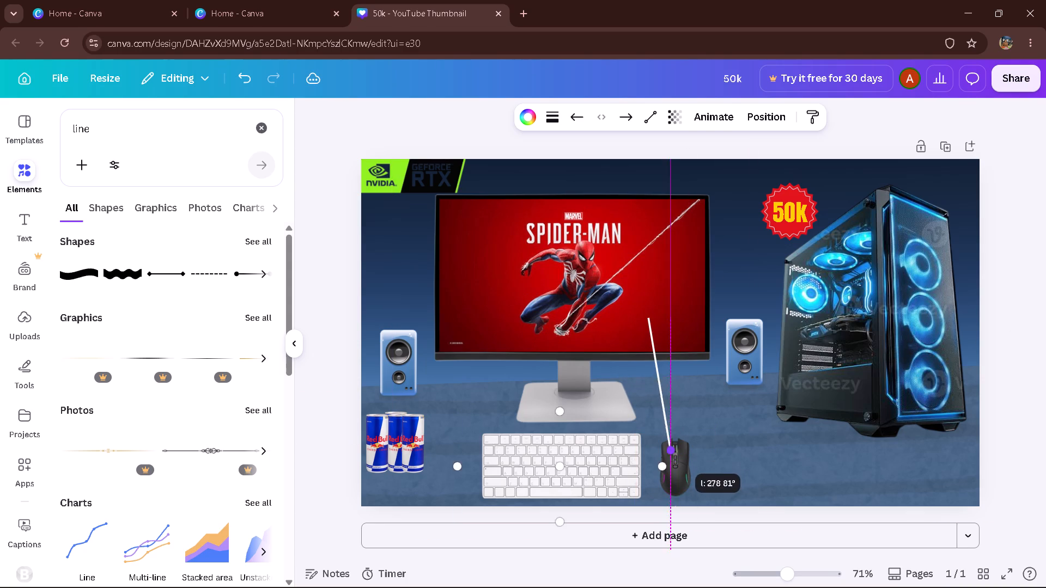
left_click_drag(674, 452, 678, 457)
left_click_drag(658, 376, 676, 452)
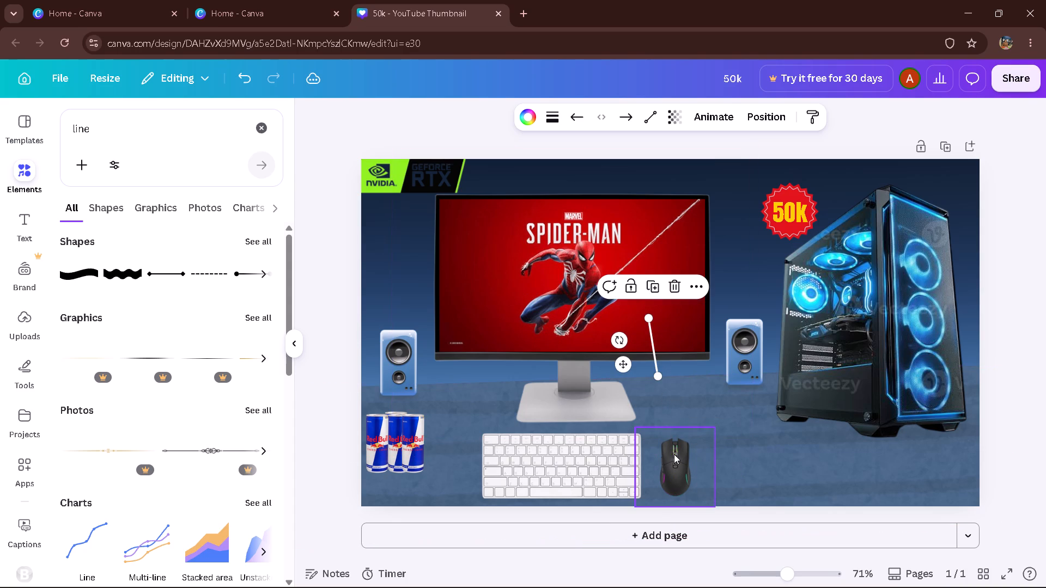
left_click(662, 376)
left_click_drag(655, 376, 665, 454)
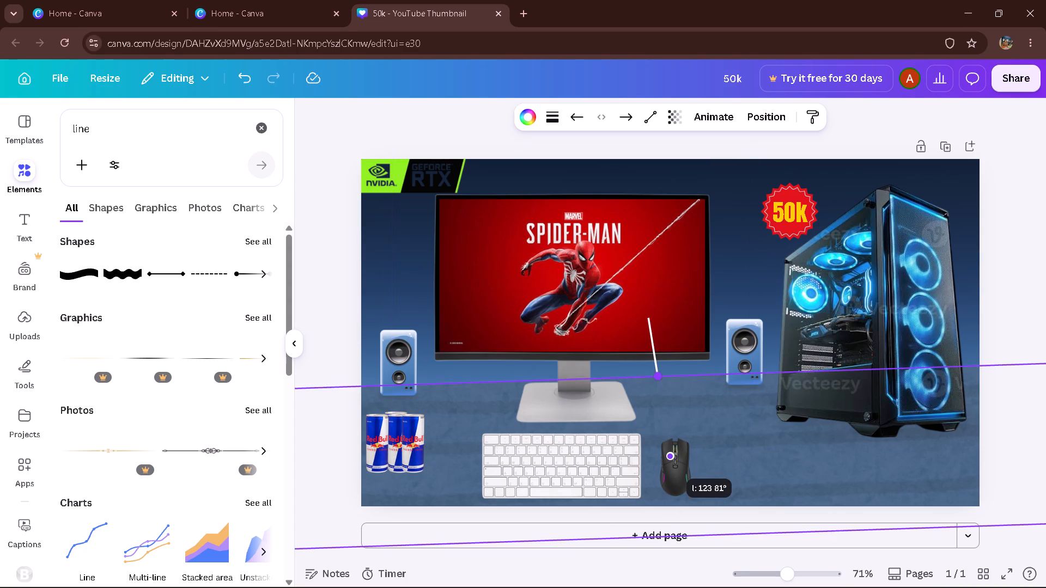
left_click_drag(665, 454, 673, 445)
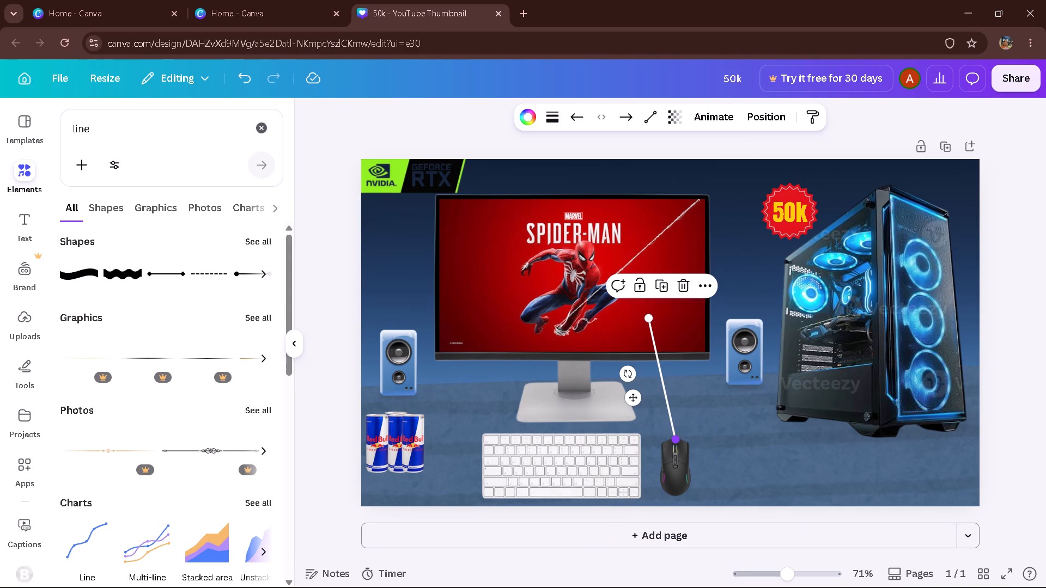
left_click_drag(674, 442, 676, 457)
Nudge the computer mouse image slightly upward.
left_click(680, 478)
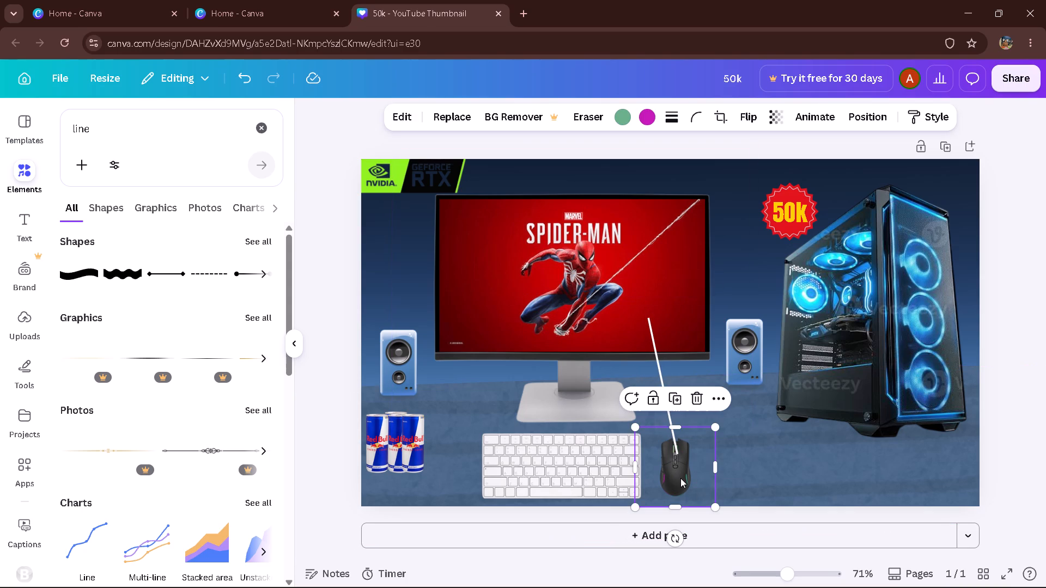
key("alt+Up")
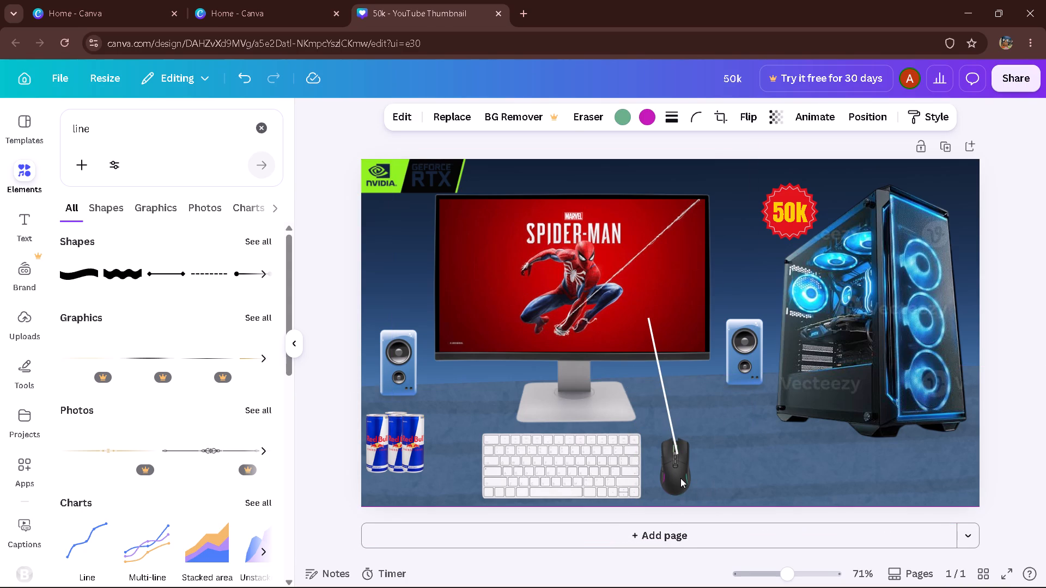
key("alt+Up")
key("alt+Up")
key("alt+Up")
key("alt+Up")
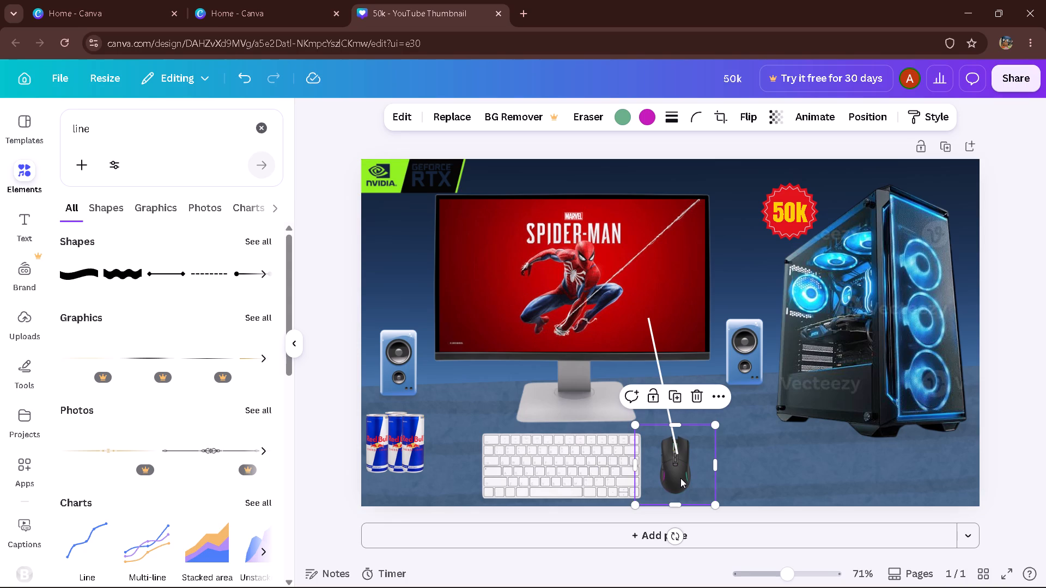
Move the slanted line's lower end to the front edge of the mouse.
left_click(679, 443)
left_click_drag(677, 457, 681, 462)
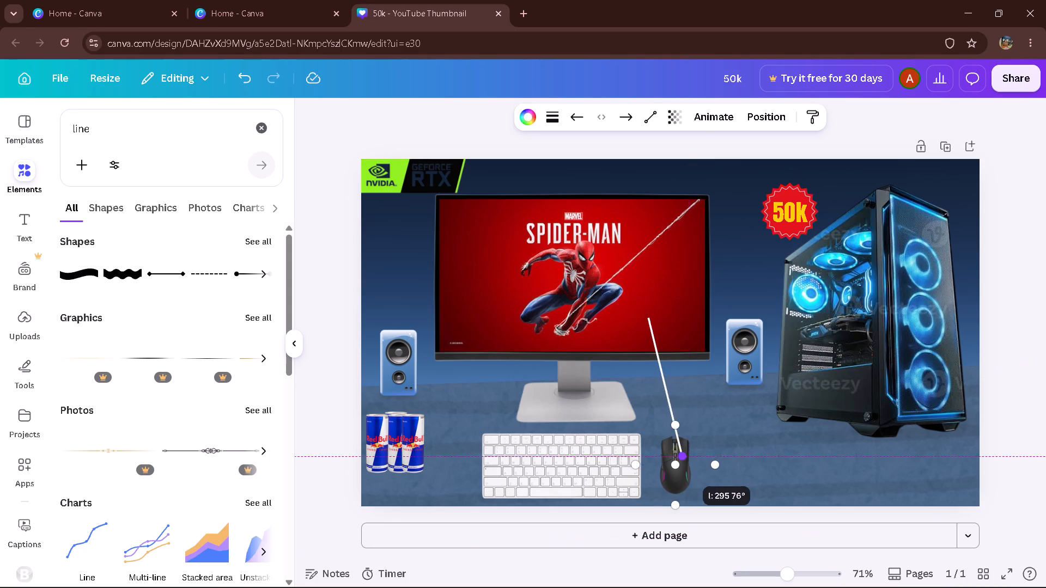
left_click_drag(681, 462, 677, 445)
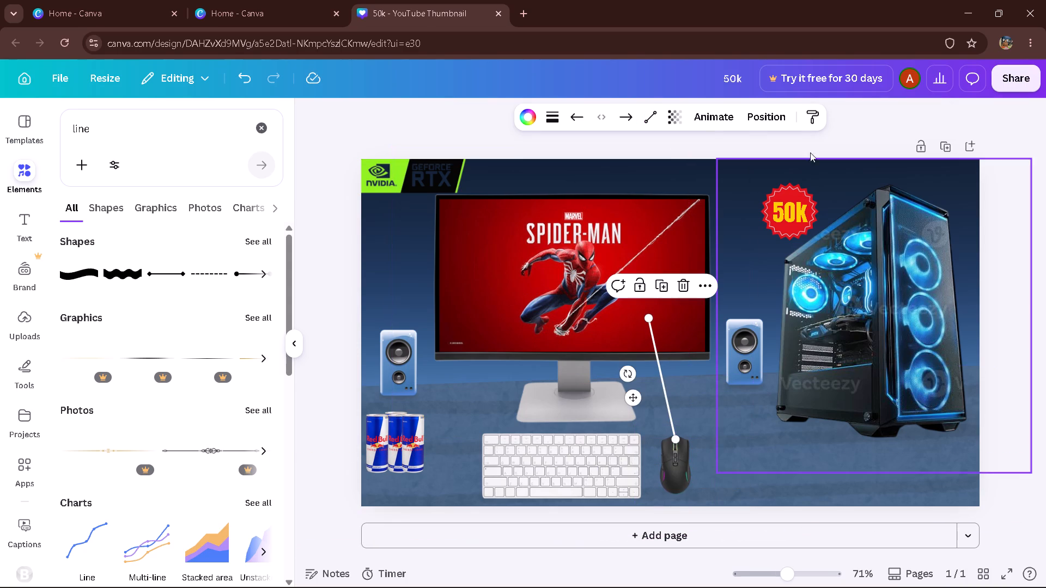
Move the slanted line's layer directly beneath the mouse layer, above the monitor layer.
left_click(774, 121)
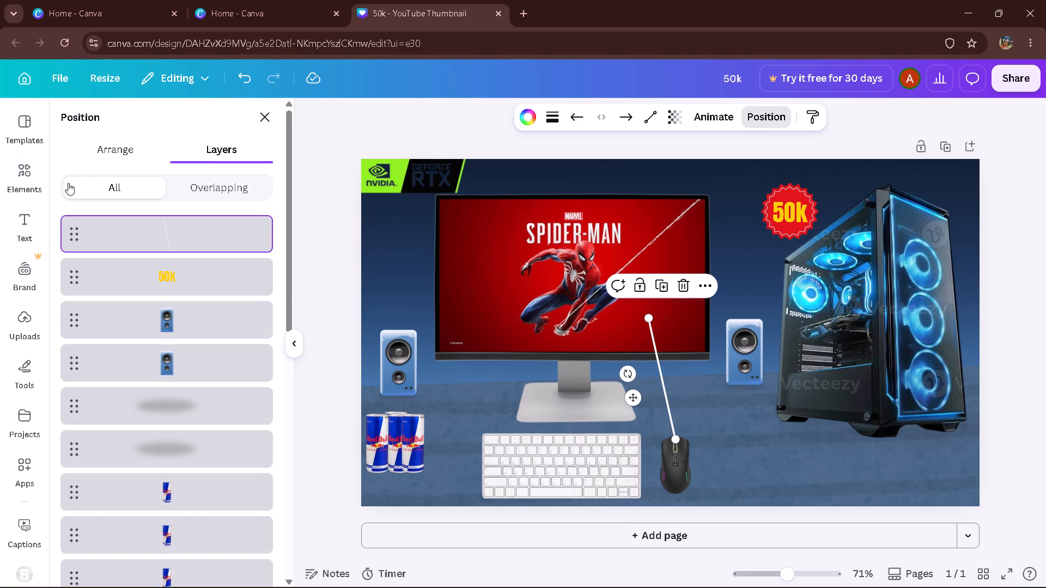
left_click_drag(139, 232, 138, 273)
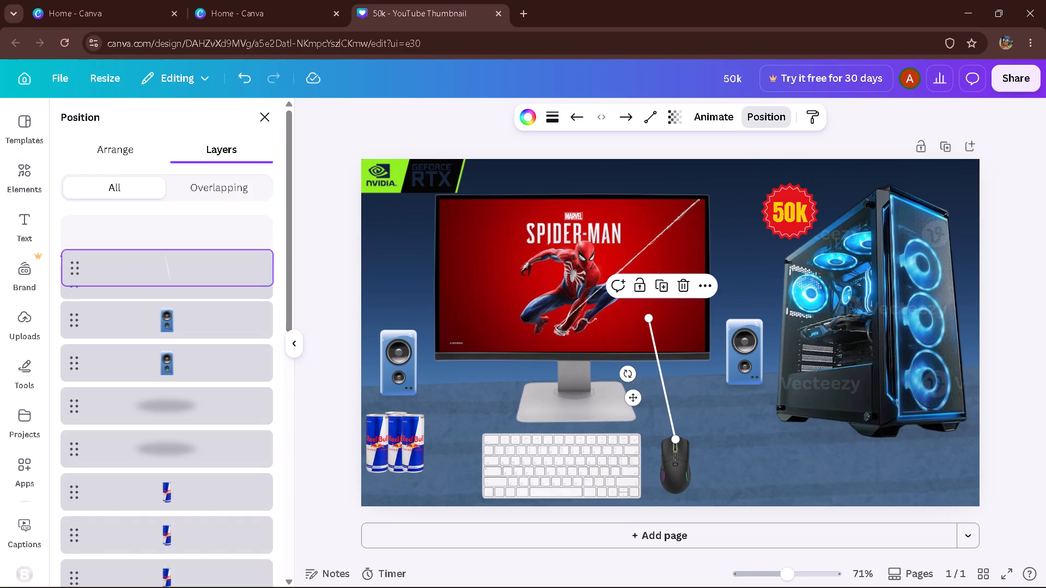
left_click_drag(138, 273, 145, 383)
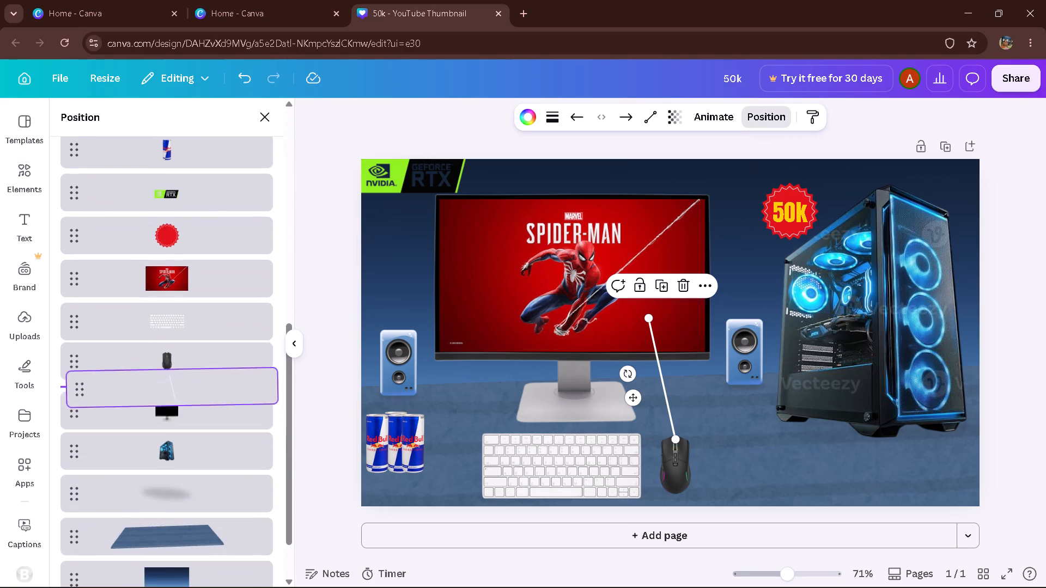
left_click_drag(145, 383, 143, 390)
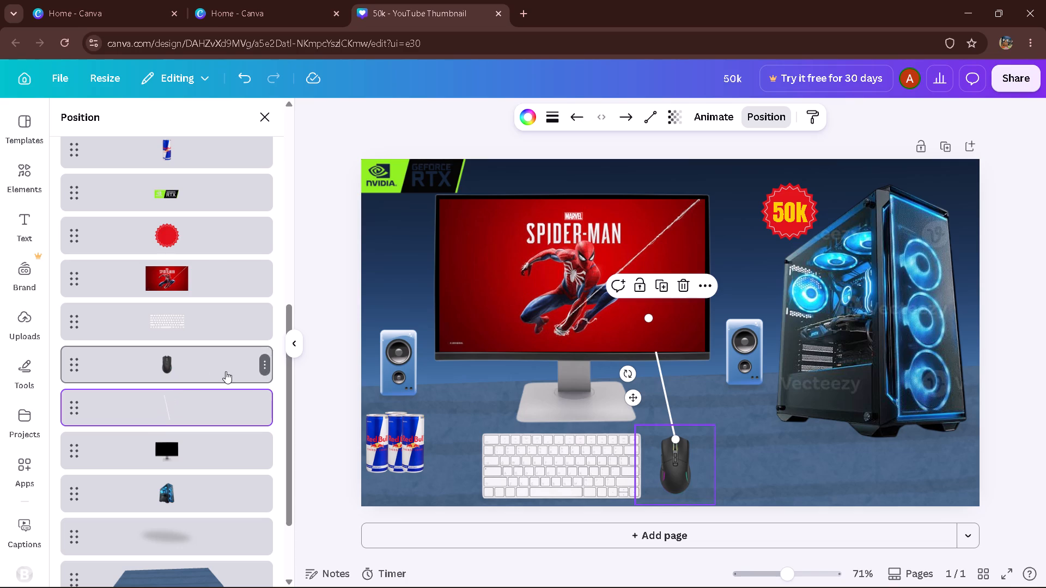
triple_click(1024, 333)
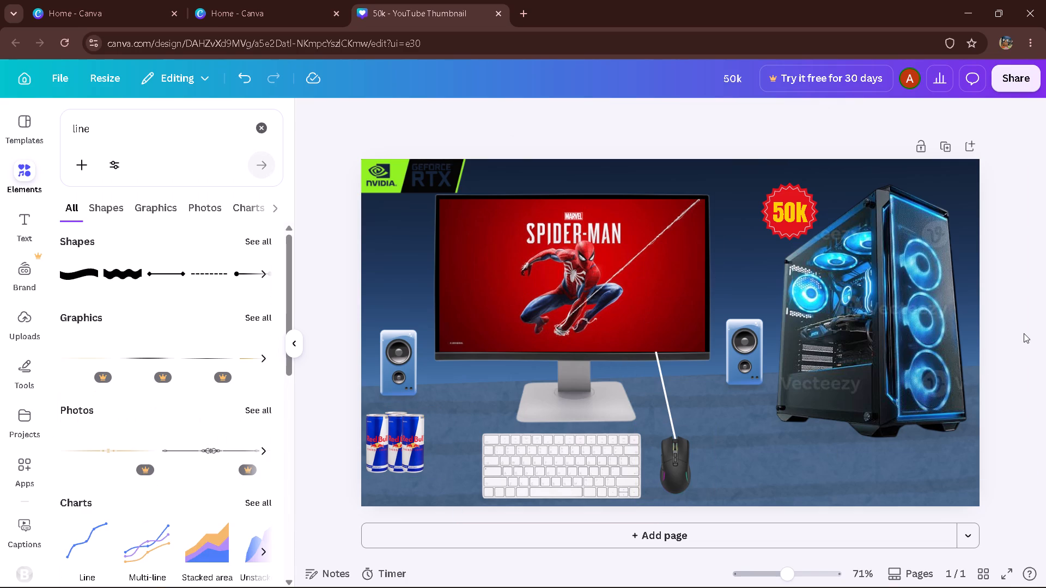
Move the slanted line's layer beneath the monitor layer, directly above the PC case layer.
left_click(662, 359)
left_click(764, 111)
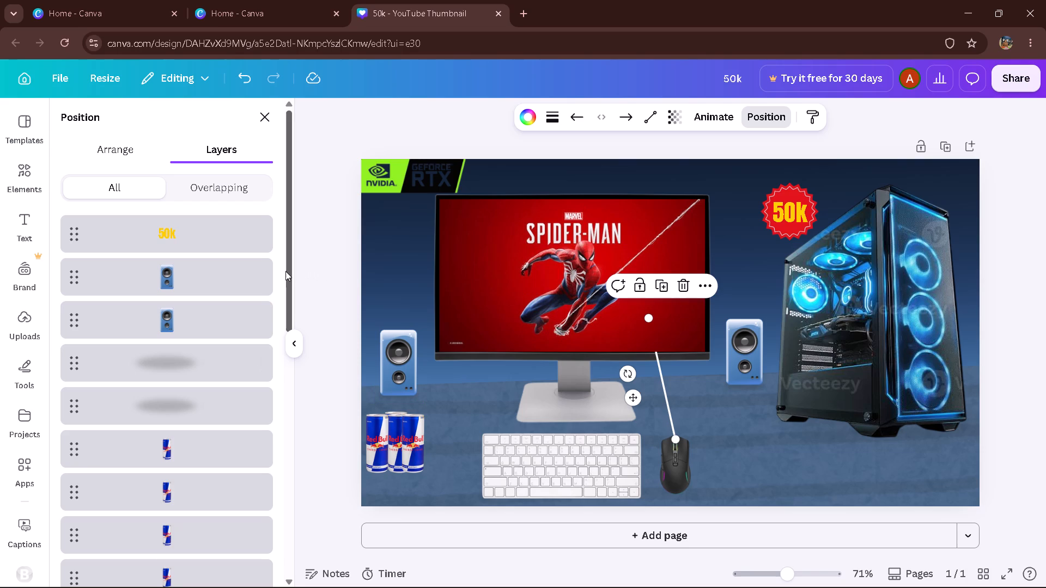
left_click_drag(285, 271, 276, 369)
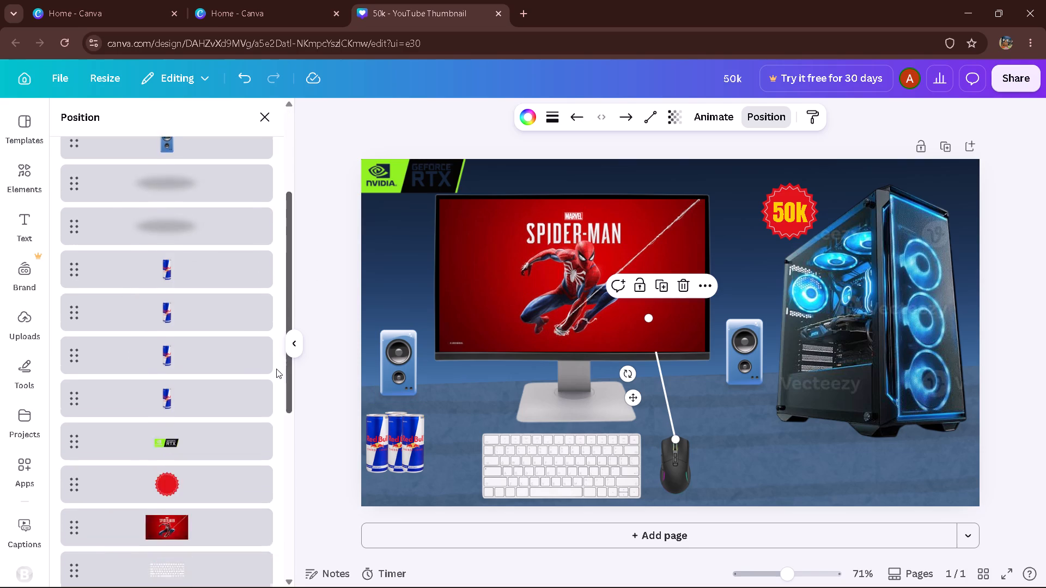
left_click_drag(276, 369, 257, 428)
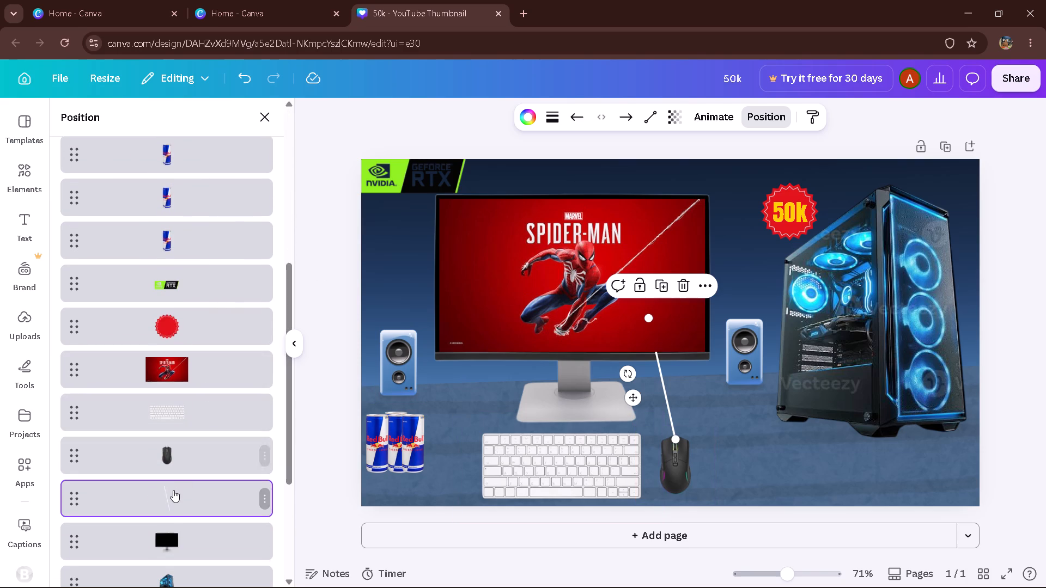
left_click_drag(173, 492, 178, 400)
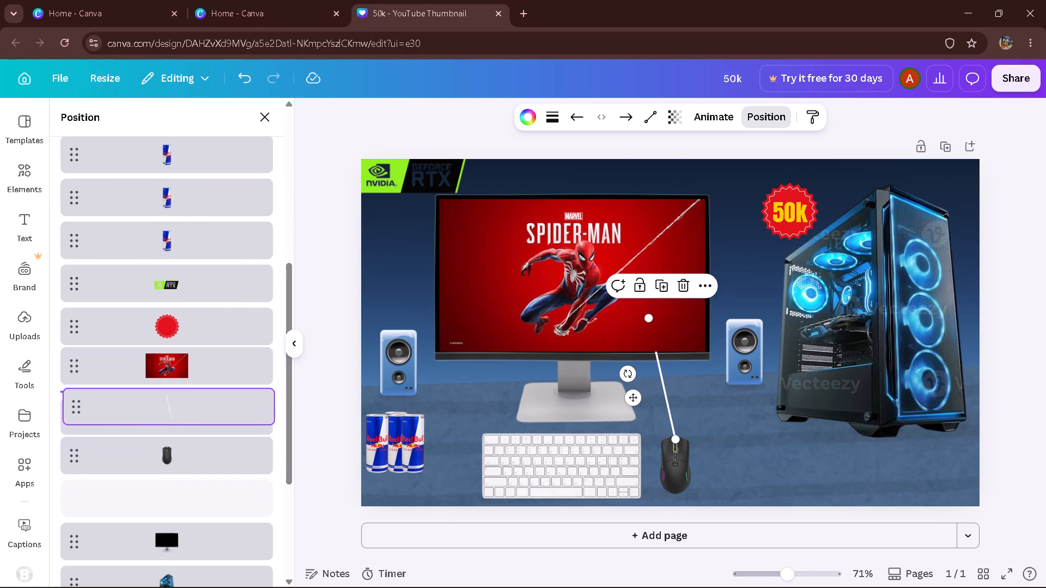
left_click_drag(178, 400, 175, 483)
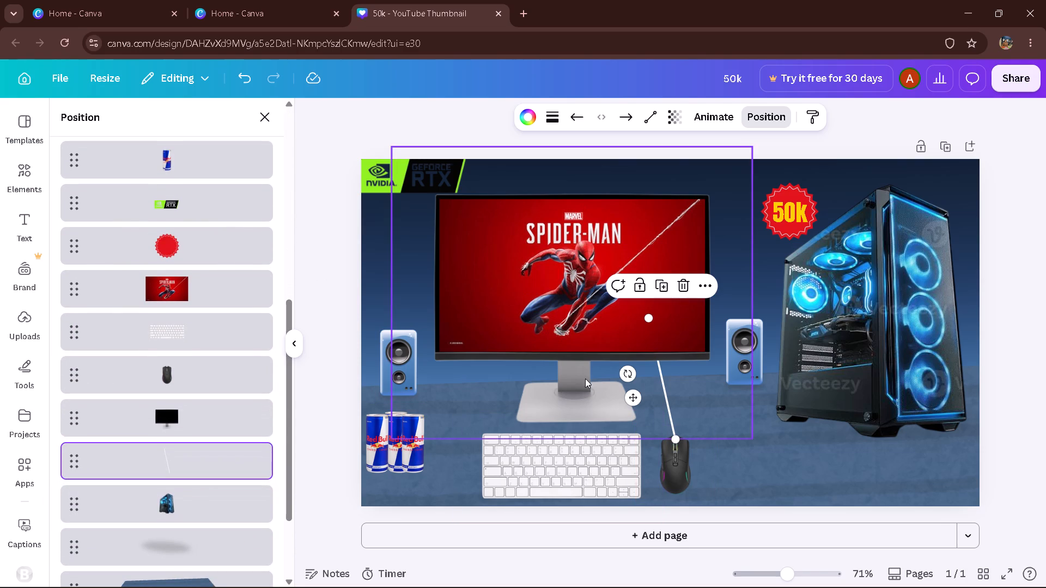
Recolour the slanted line dark red, sampling the shade from the Spider-Man picture after trying the design's red.
left_click(666, 395)
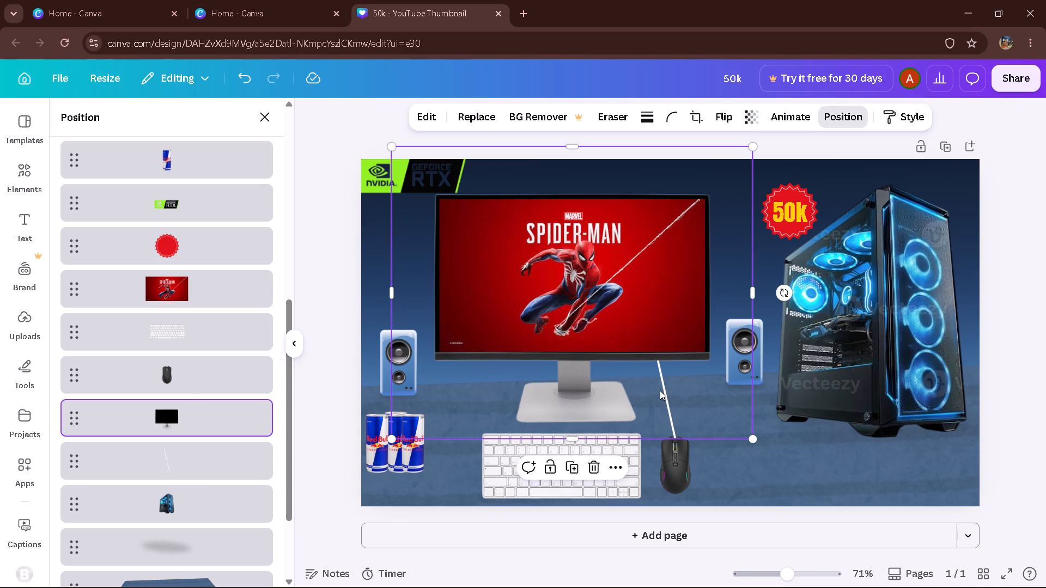
left_click(168, 454)
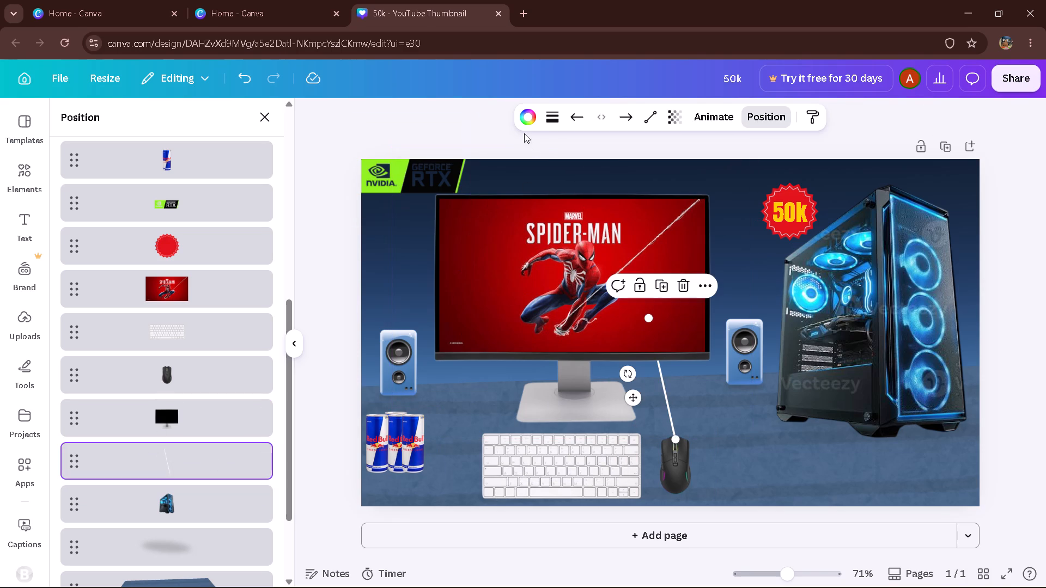
left_click(533, 121)
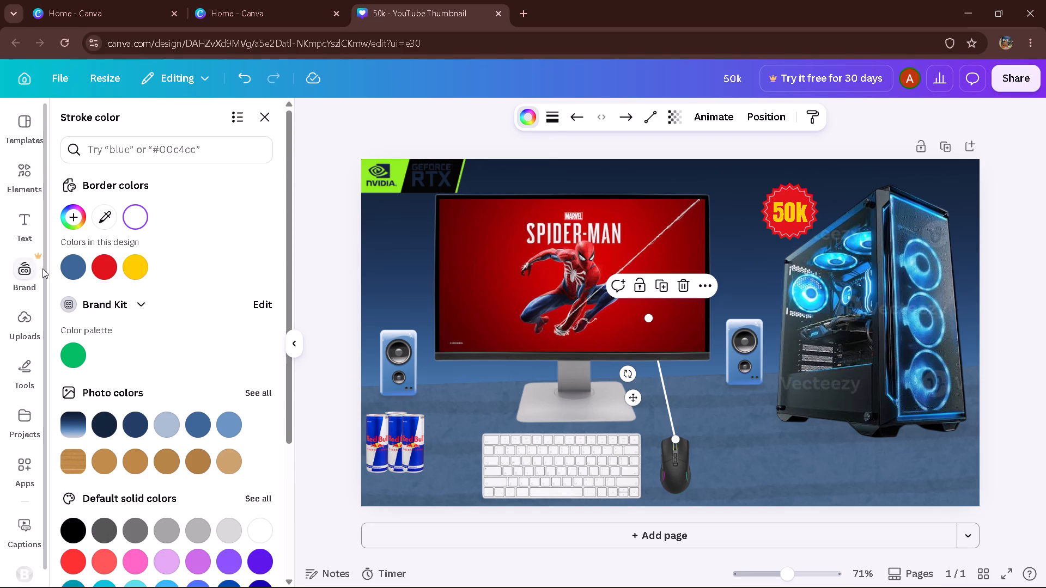
left_click(97, 264)
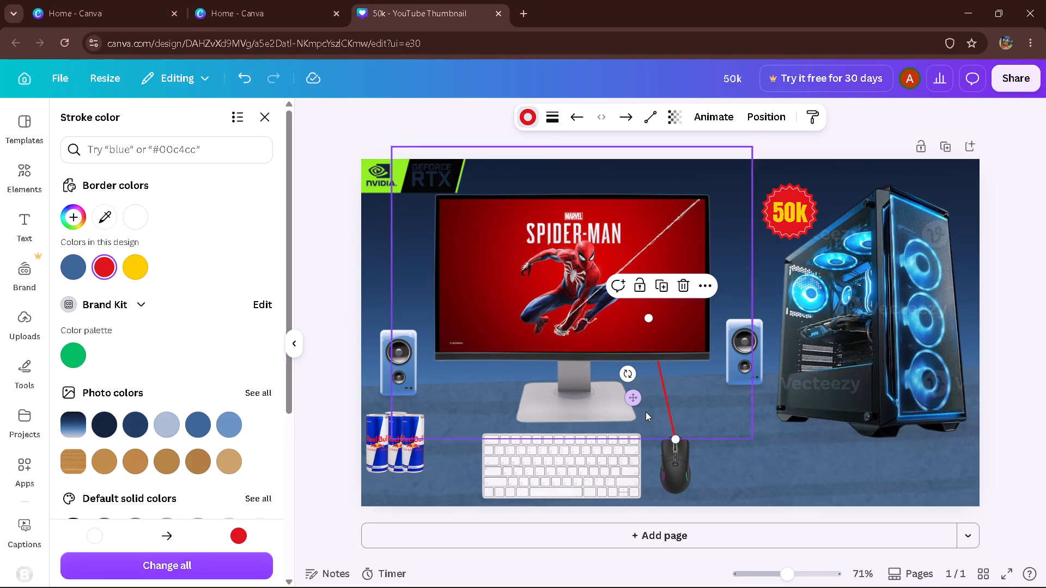
left_click(109, 221)
left_click(490, 292)
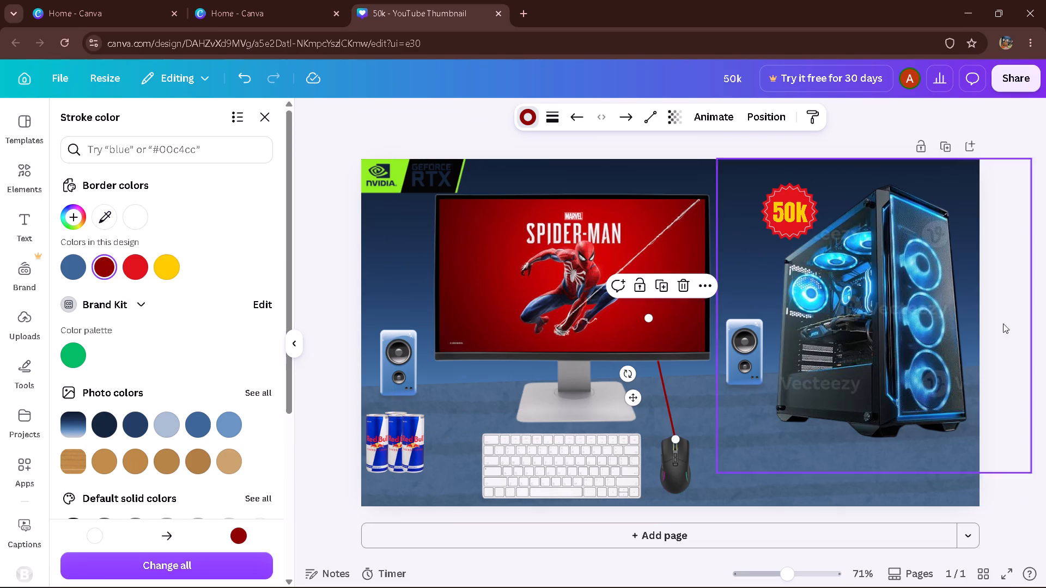
triple_click(1001, 244)
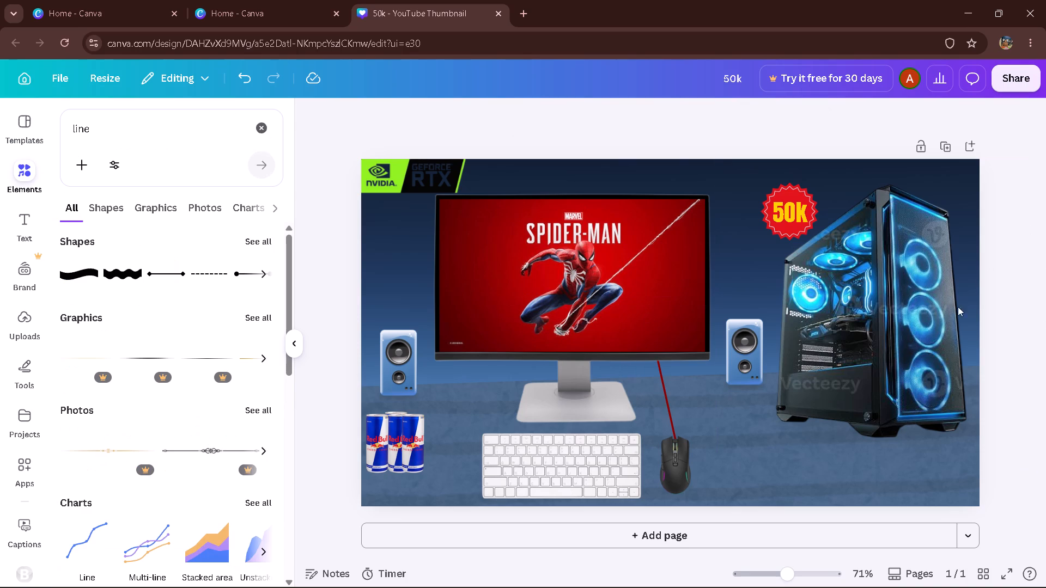
Duplicate the dark red mouse cable line.
left_click(658, 323)
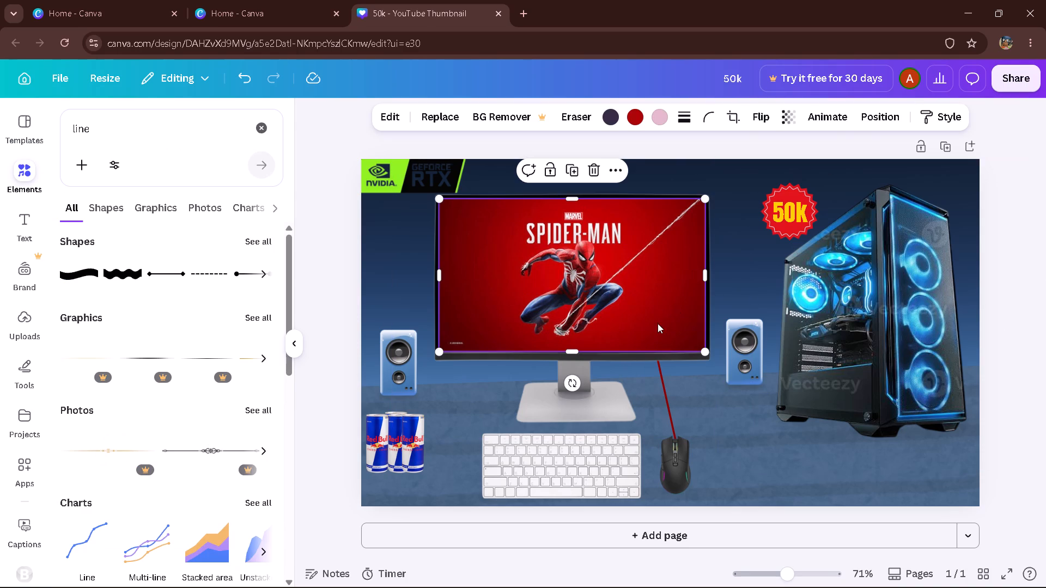
left_click(874, 126)
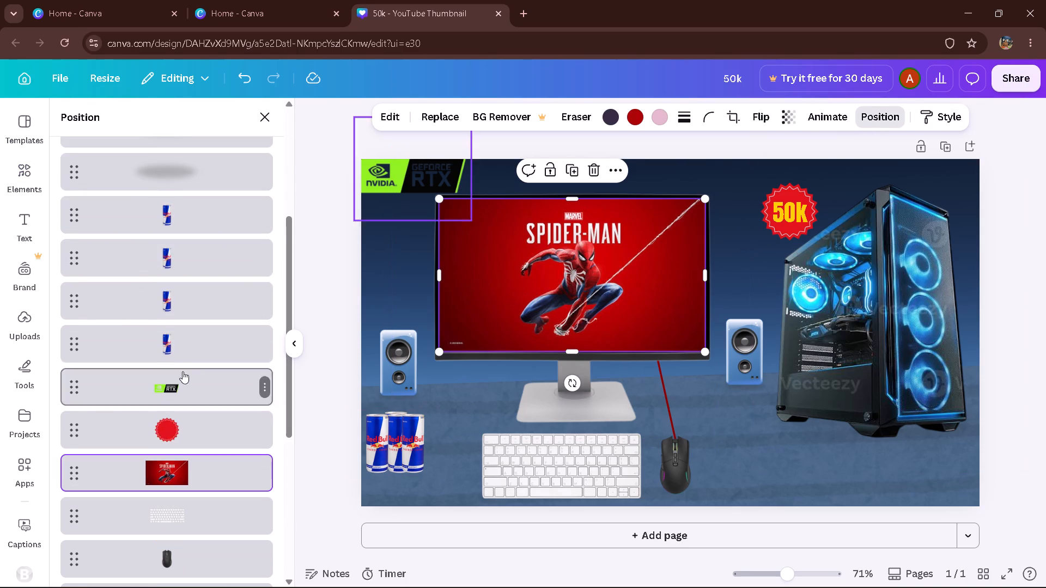
left_click_drag(285, 286, 271, 416)
left_click(190, 364)
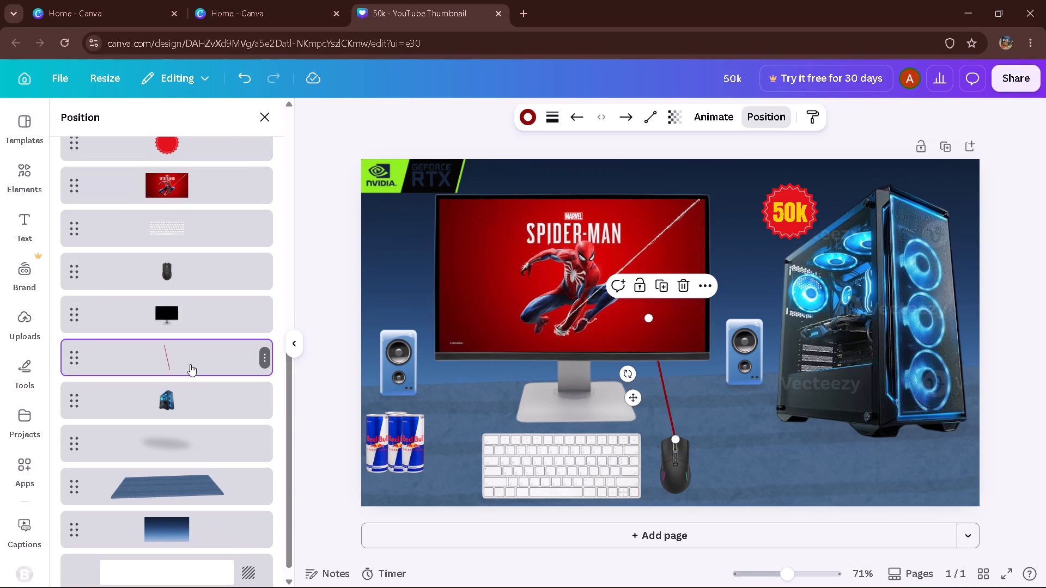
key("ctrl+c")
key("ctrl+v")
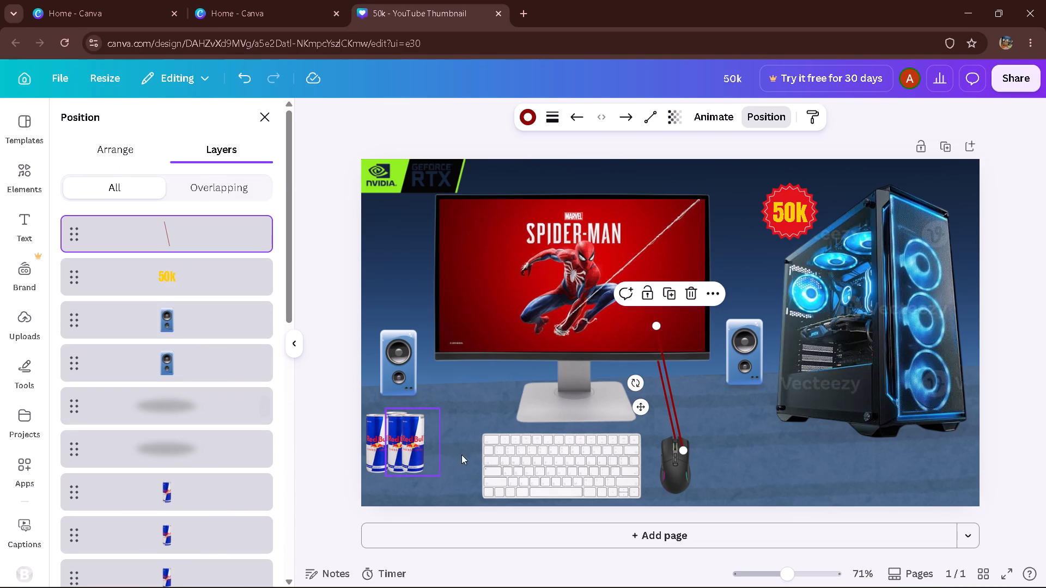
Move the copied line across the right speaker, rotate it almost horizontal and shorten its end near the PC case.
left_click_drag(641, 407, 648, 407)
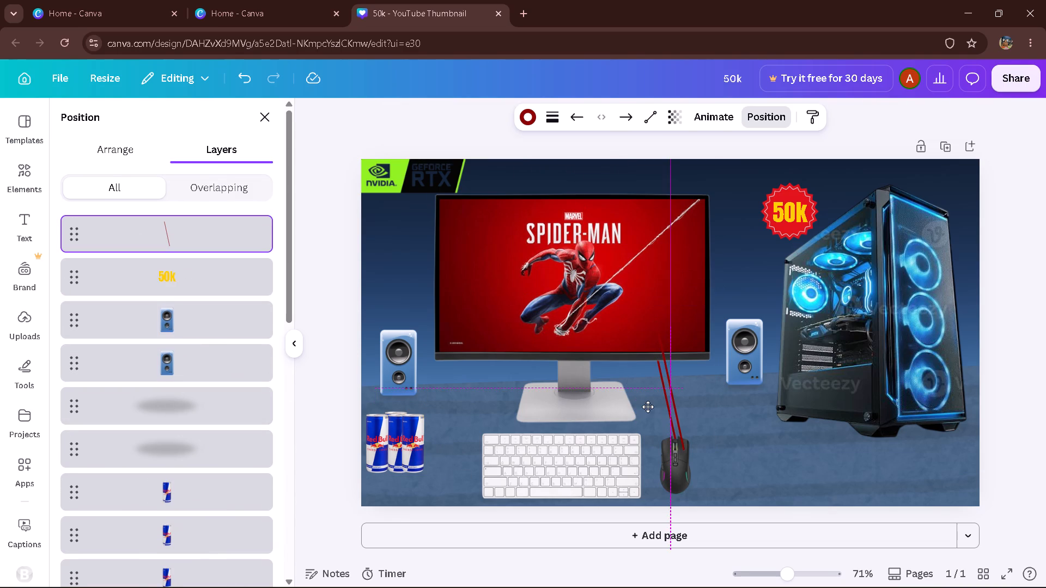
left_click_drag(648, 407, 747, 354)
left_click_drag(743, 333, 759, 421)
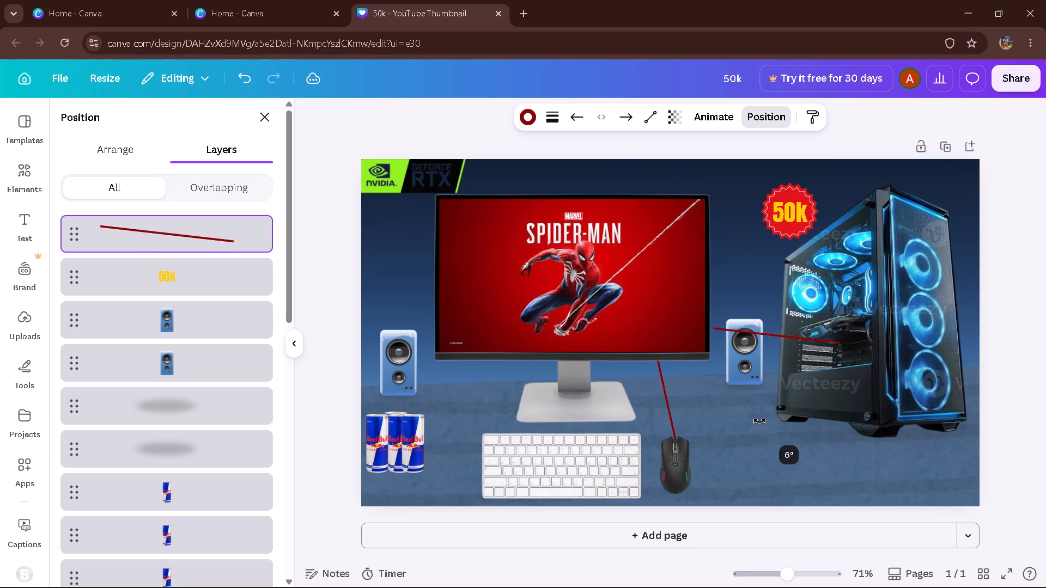
left_click_drag(759, 421, 771, 423)
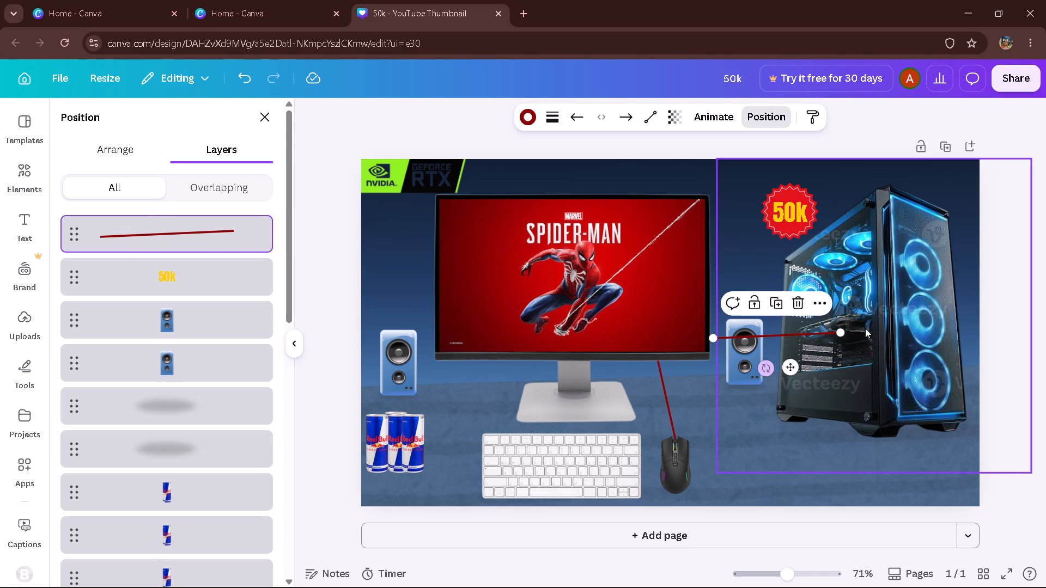
left_click(848, 328)
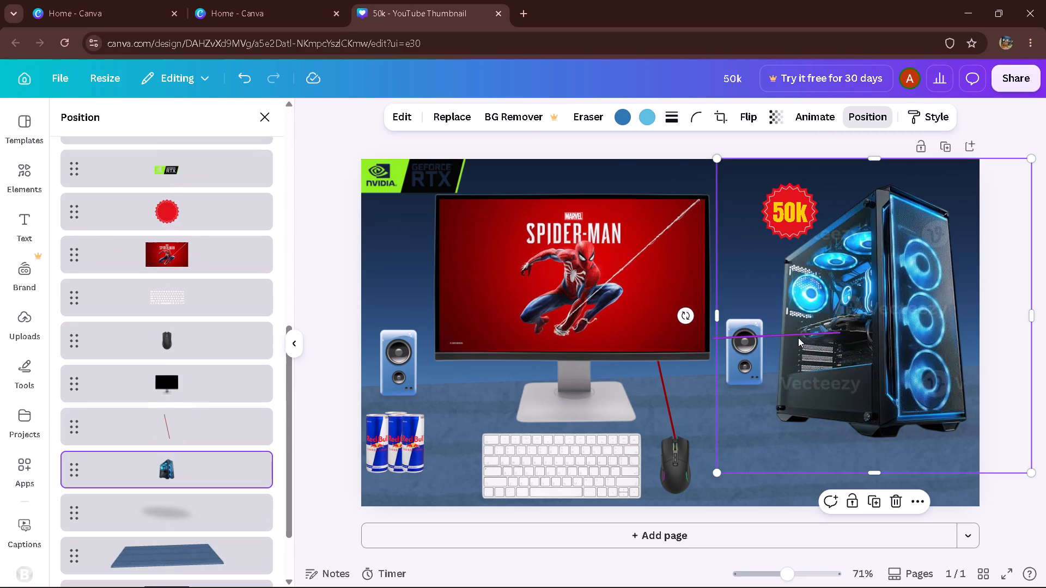
left_click(798, 338)
left_click_drag(843, 333, 808, 333)
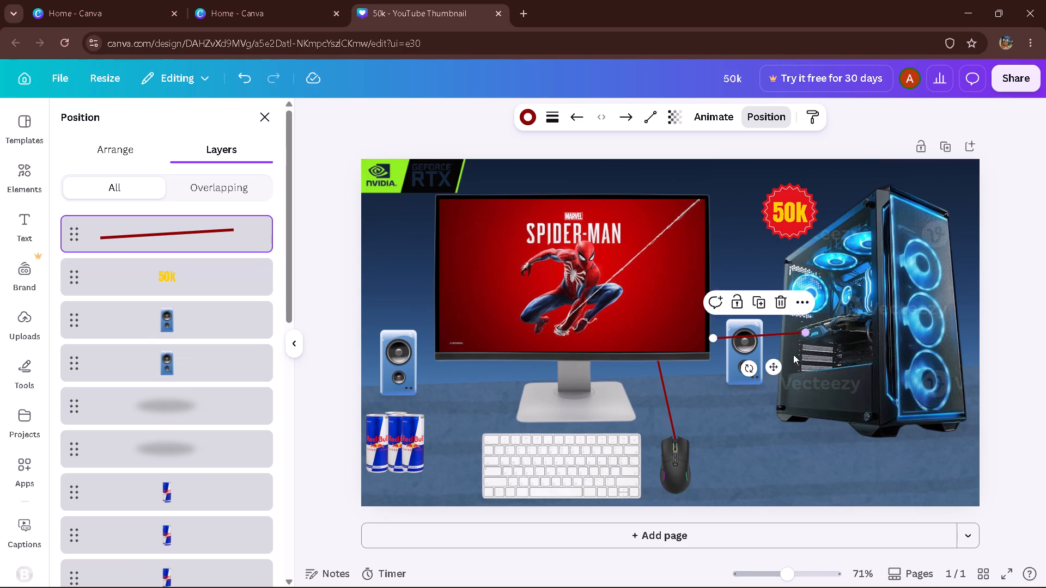
Move the copied line between the left speaker and the monitor, tilting it upward towards the monitor.
left_click_drag(769, 366, 503, 416)
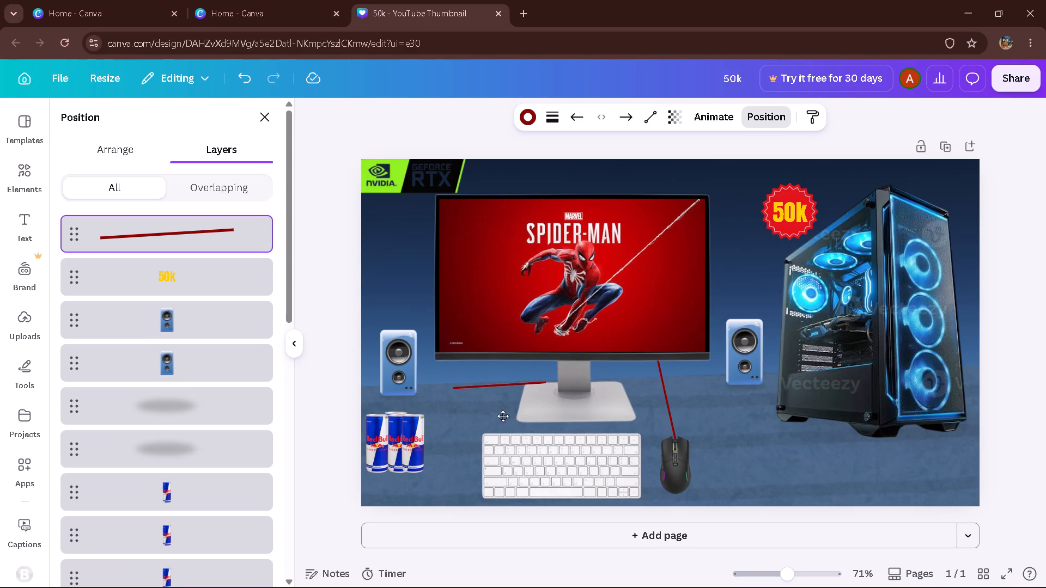
left_click_drag(503, 416, 485, 395)
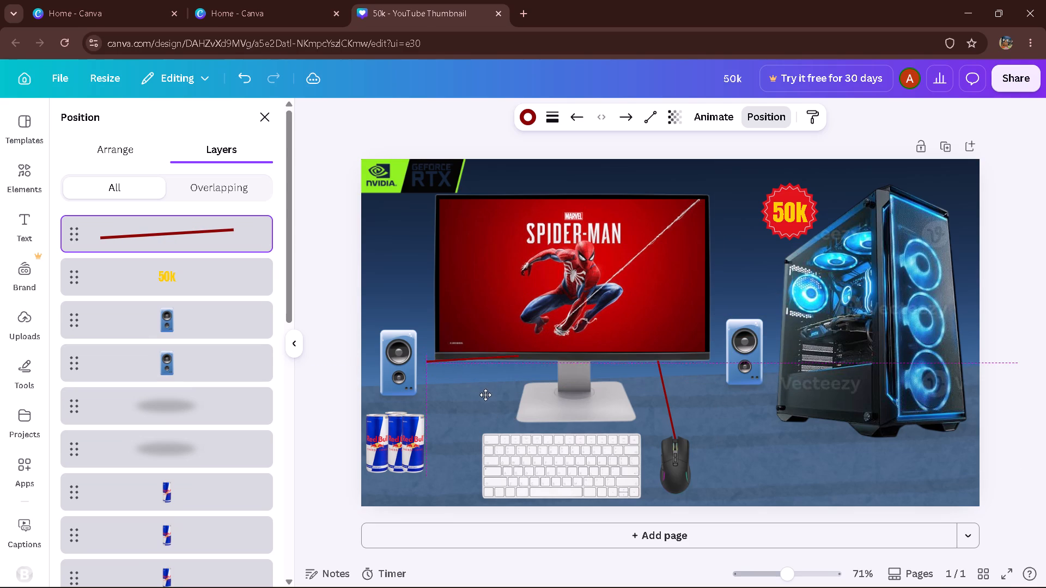
left_click_drag(485, 395, 484, 404)
left_click_drag(457, 404, 464, 412)
left_click_drag(498, 400, 486, 383)
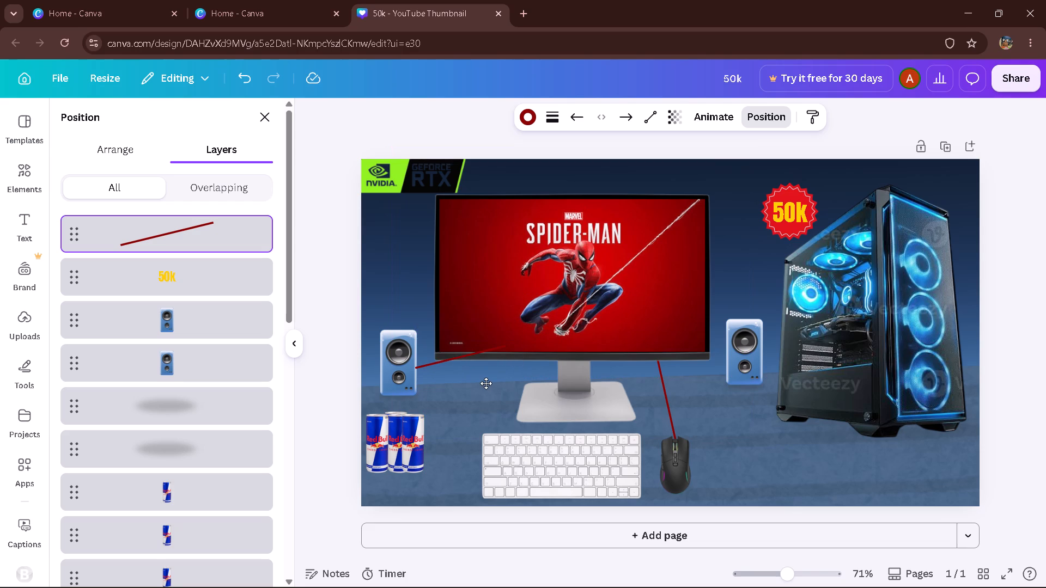
left_click_drag(486, 383, 486, 378)
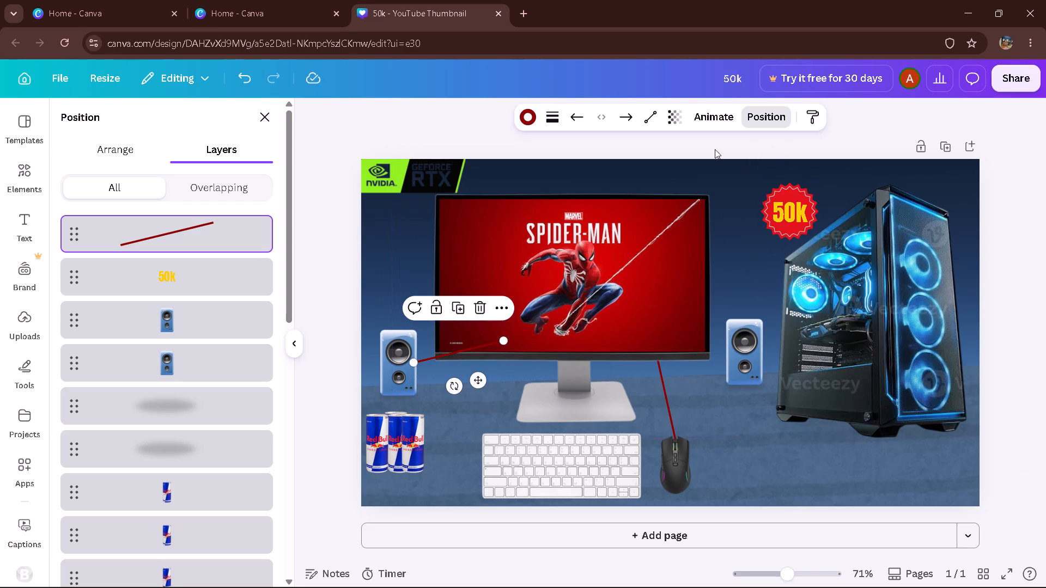
Move the left speaker's cable line beneath the PC case layer, directly above the shadow layer.
left_click_drag(144, 230, 116, 571)
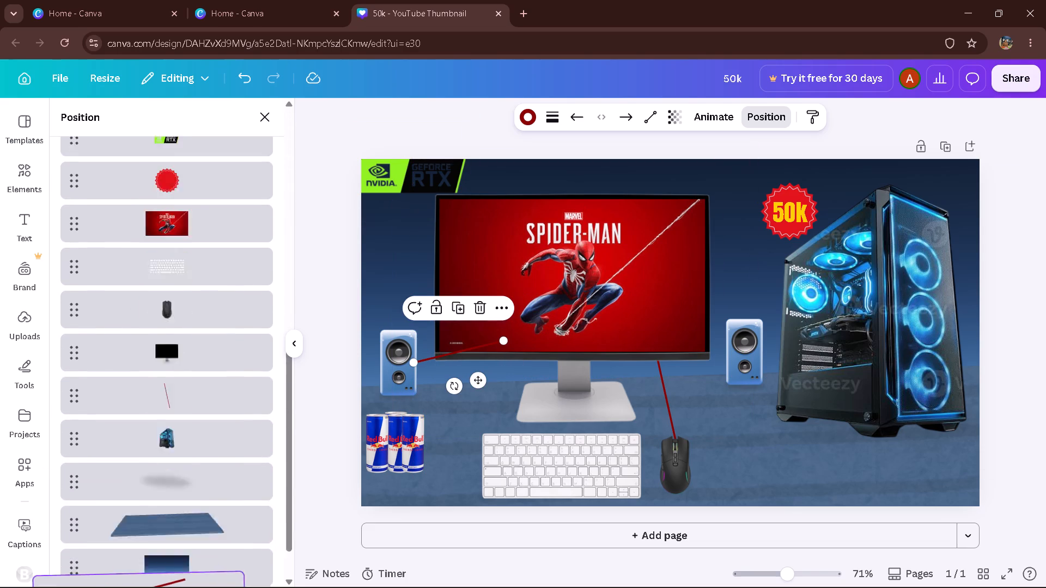
left_click_drag(116, 571, 164, 416)
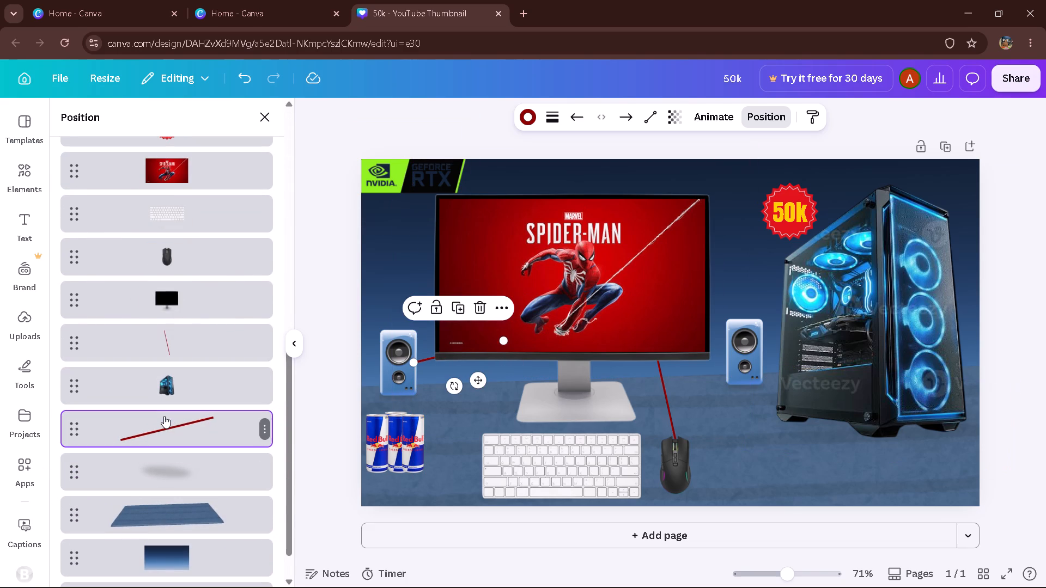
triple_click(1031, 321)
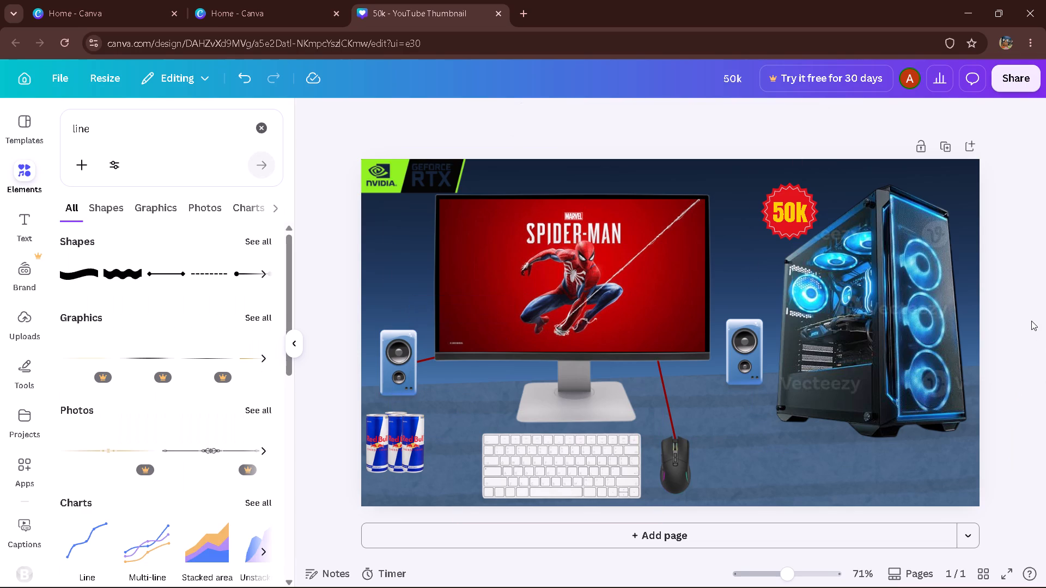
Duplicate the mouse cable line again for the right speaker.
left_click(679, 397)
left_click(831, 111)
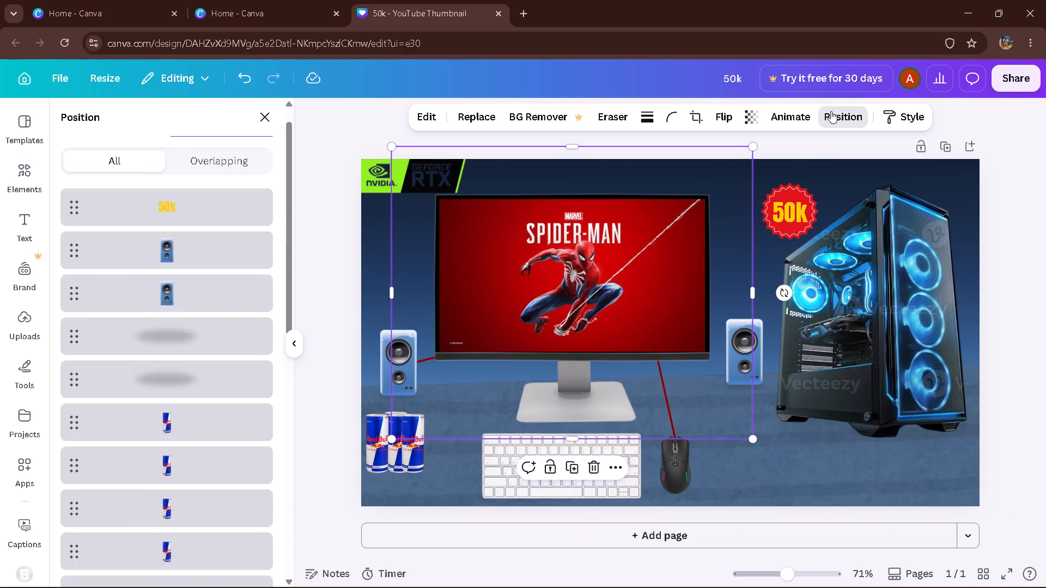
left_click(147, 516)
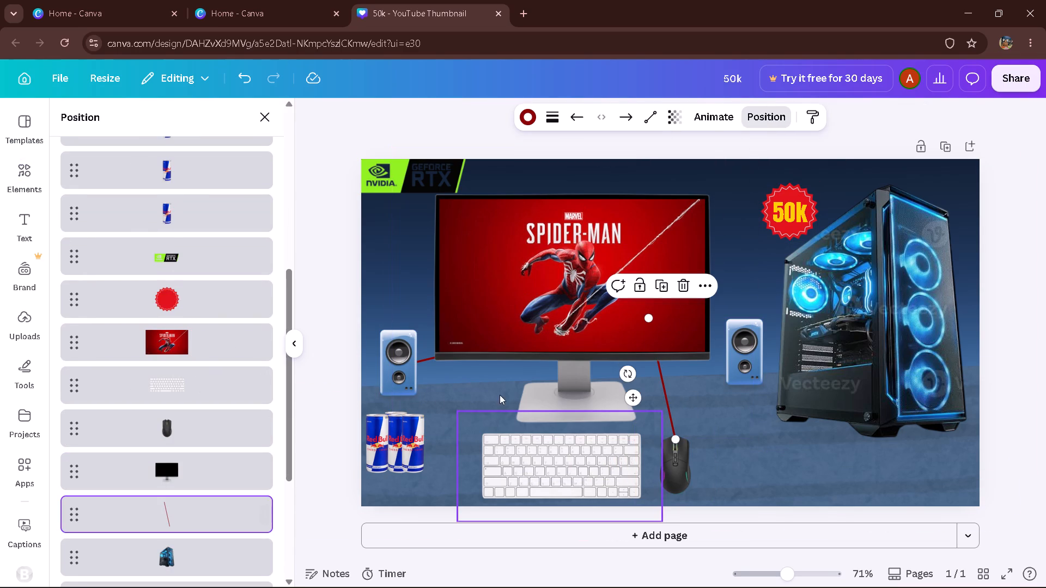
key("ctrl+c")
key("ctrl+v")
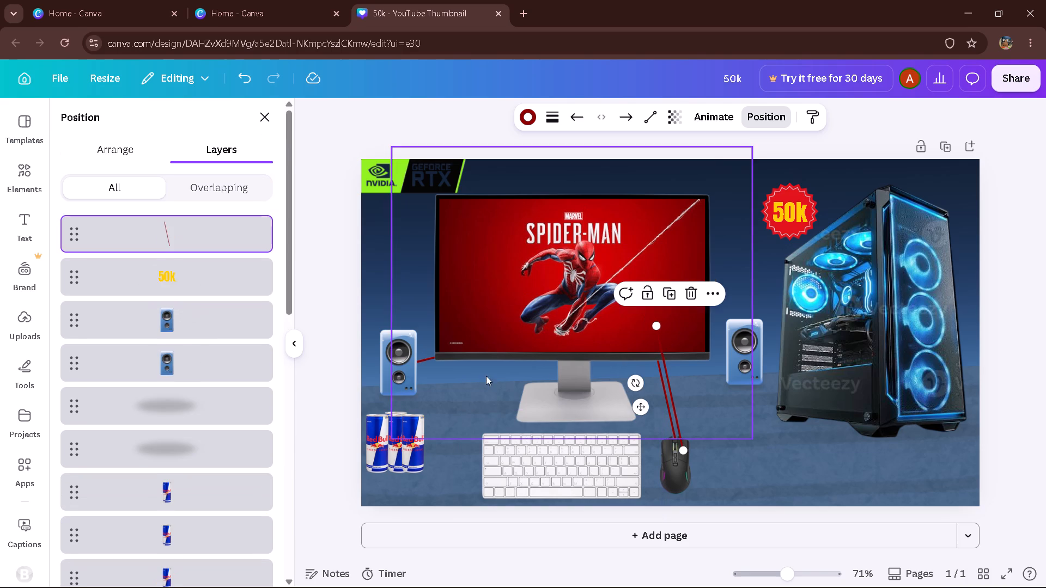
Rotate and move the new line so it slopes gently down from the monitor's lower corner across the right speaker.
left_click_drag(643, 413, 728, 405)
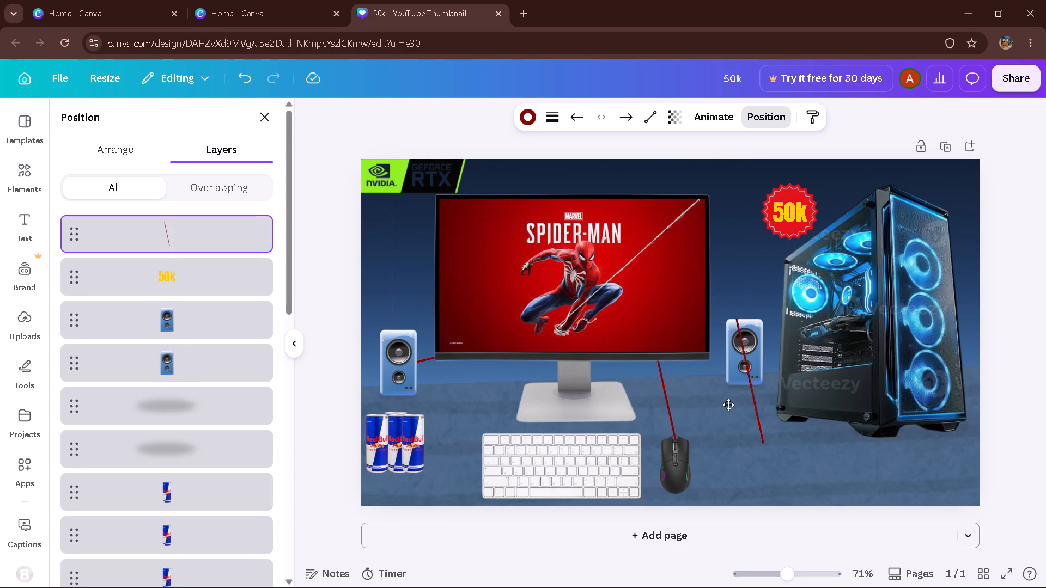
left_click_drag(728, 405, 735, 373)
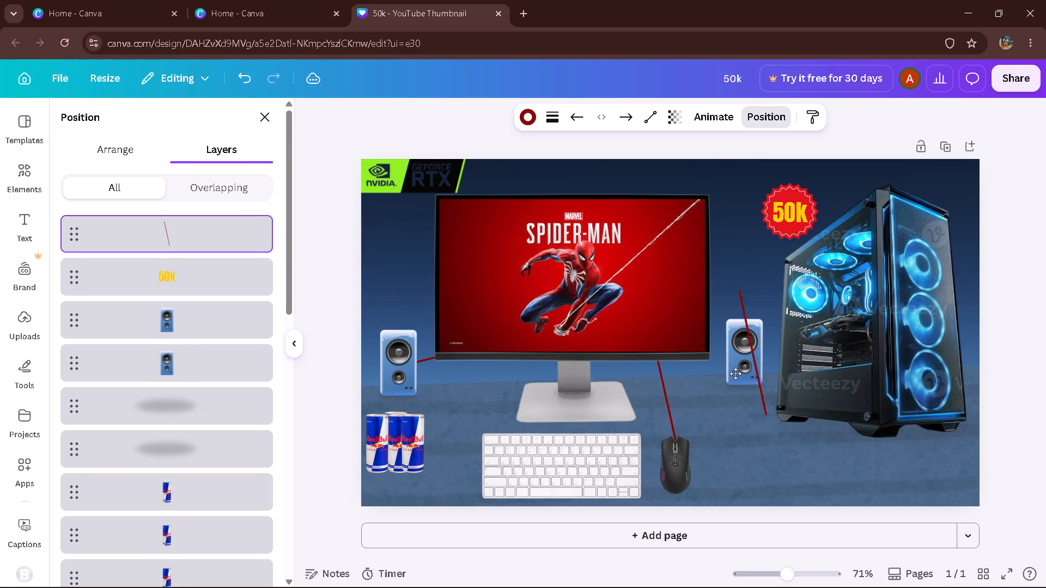
left_click_drag(735, 373, 696, 342)
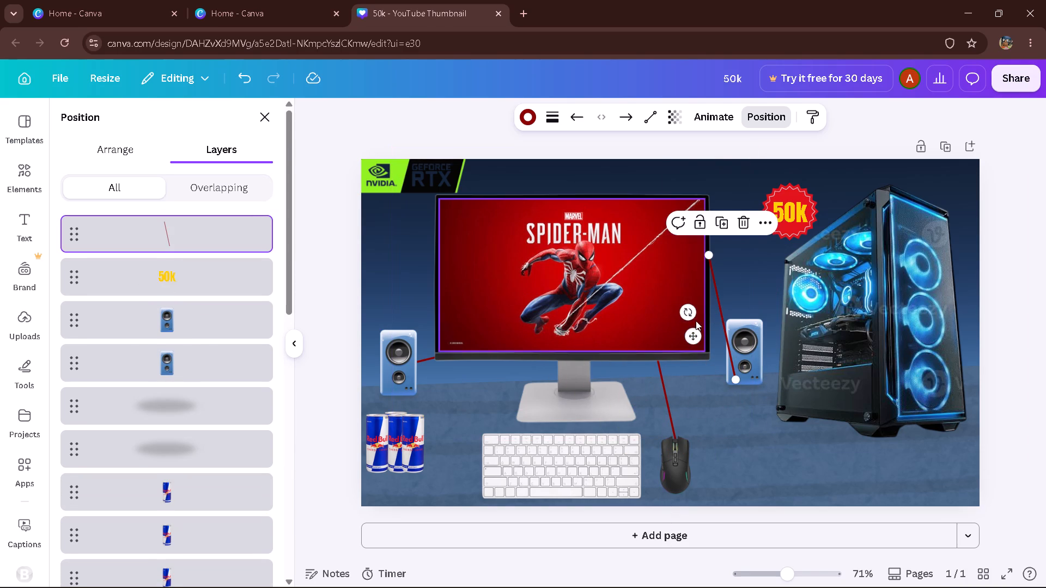
left_click_drag(691, 309, 750, 264)
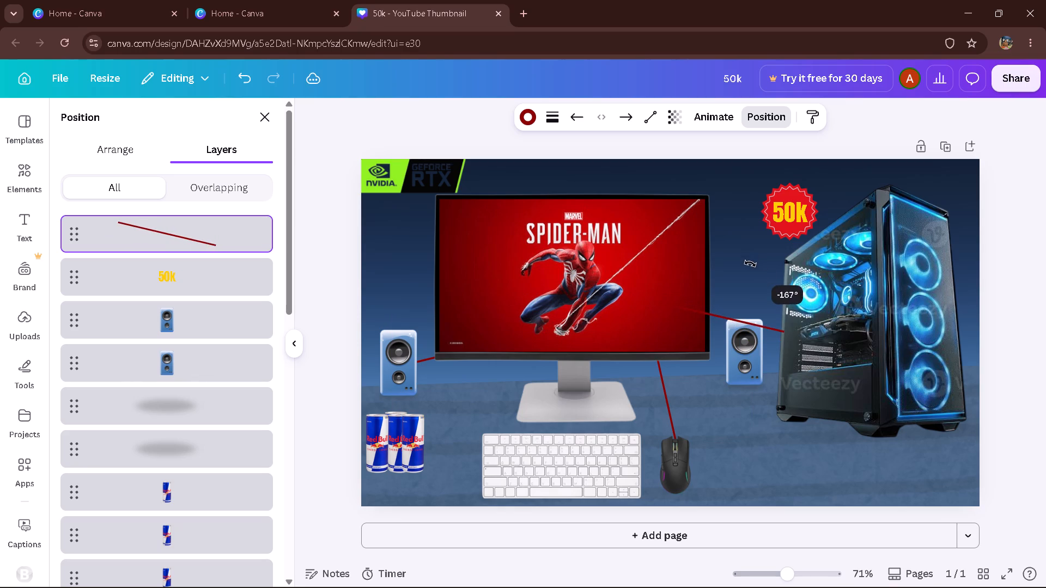
left_click_drag(750, 264, 769, 273)
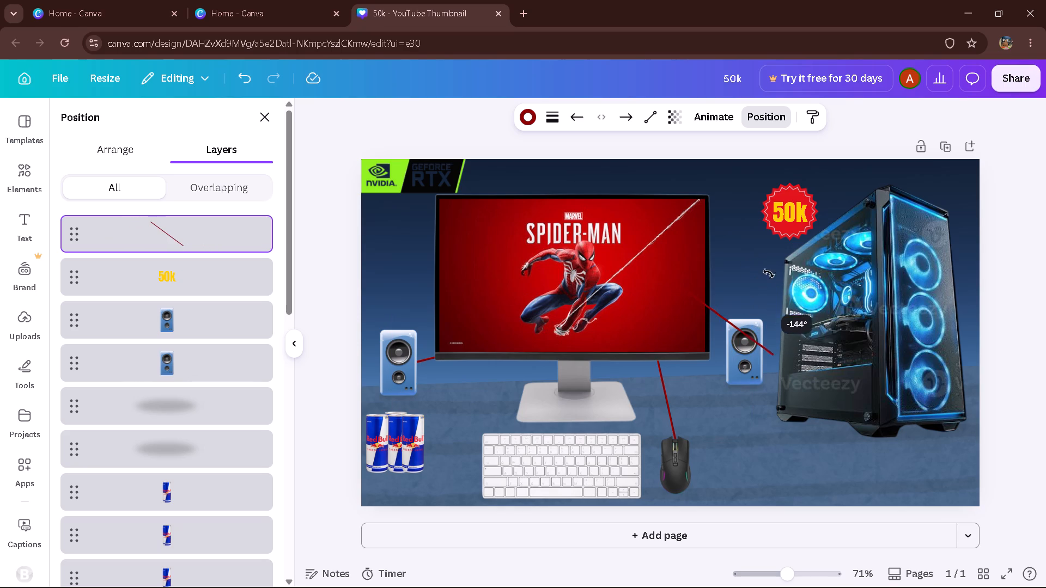
left_click_drag(769, 273, 757, 168)
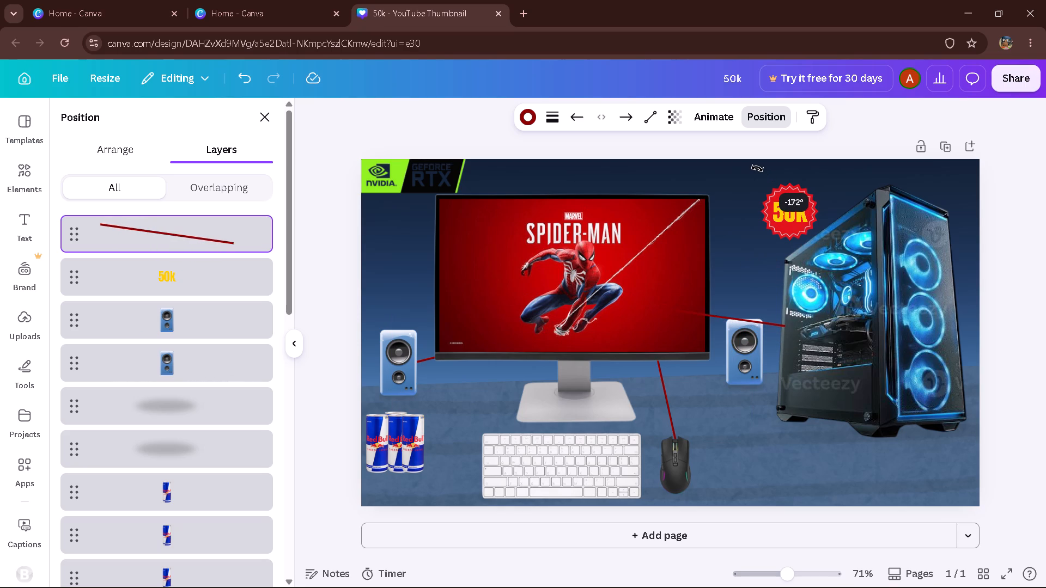
left_click_drag(757, 168, 767, 185)
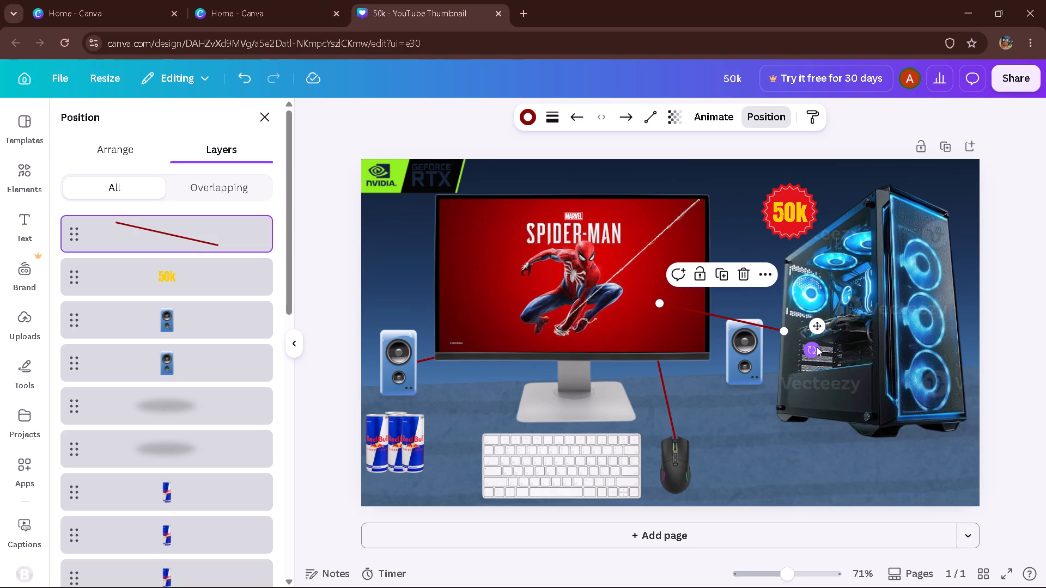
left_click(817, 347)
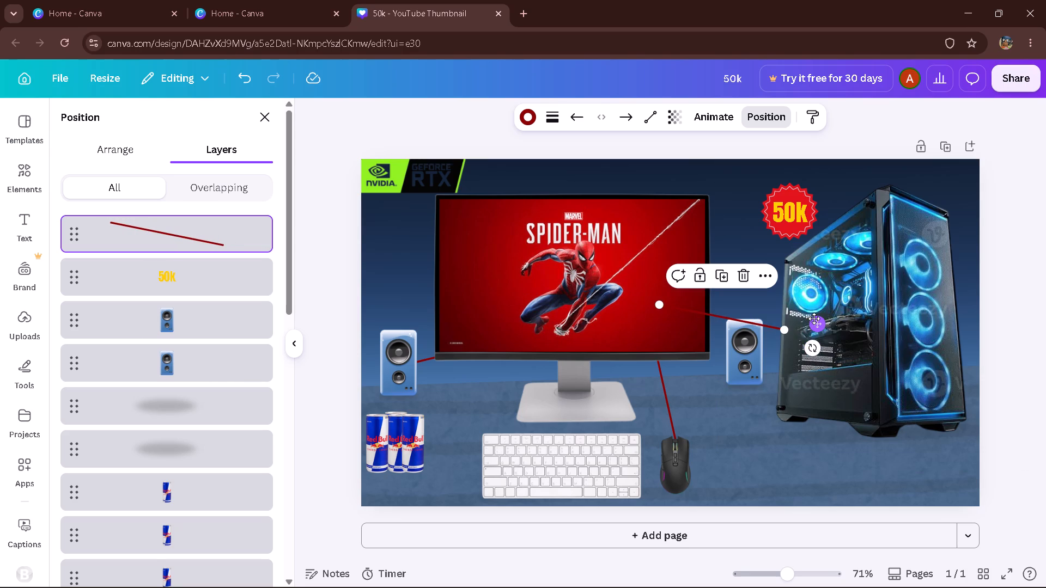
left_click_drag(814, 318, 798, 359)
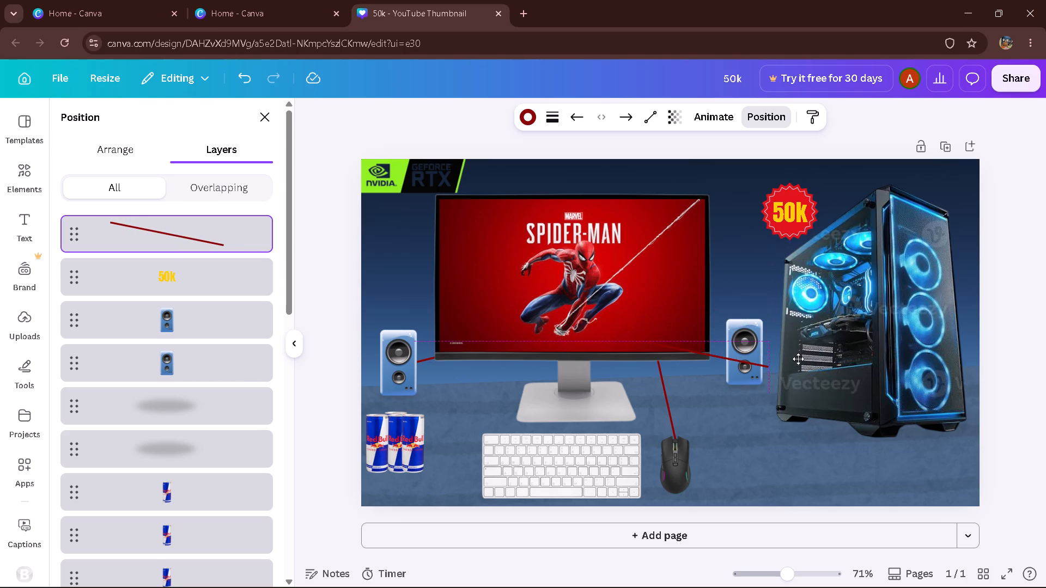
left_click_drag(798, 359, 810, 356)
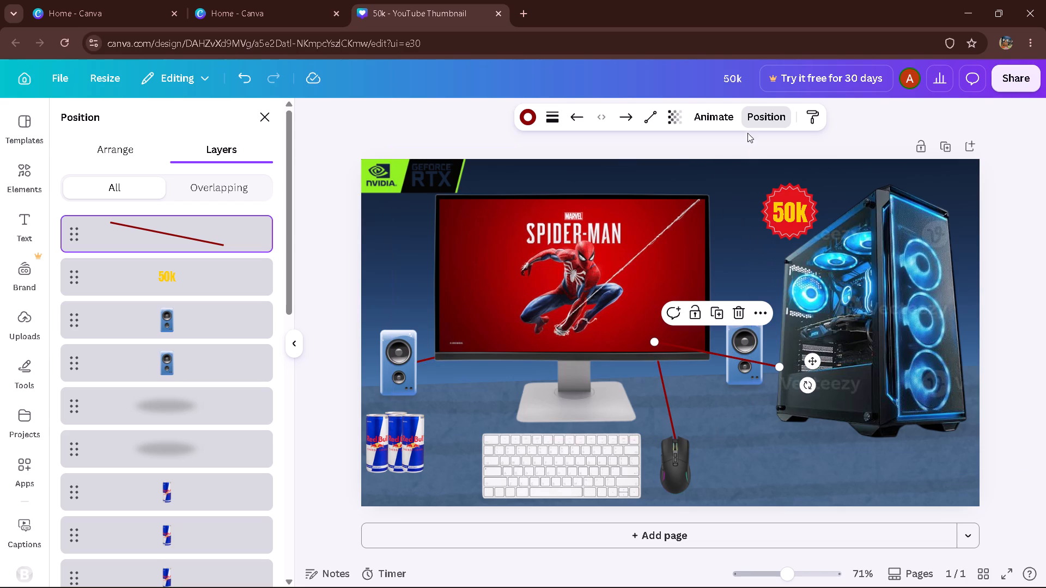
Move the right speaker's cable line directly beneath the left speaker's cable line in the layer order.
left_click_drag(190, 230, 204, 561)
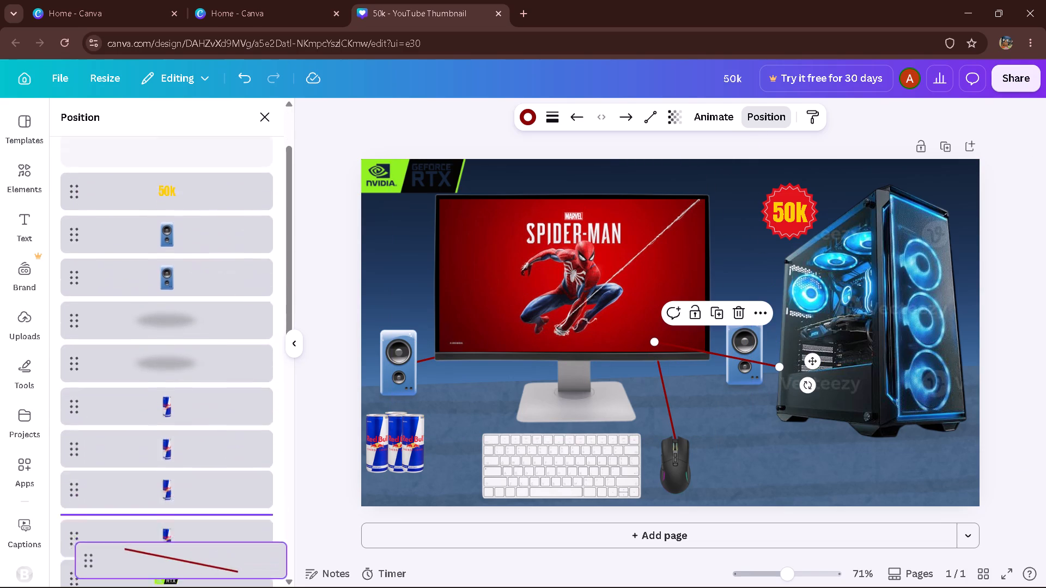
left_click_drag(204, 561, 206, 419)
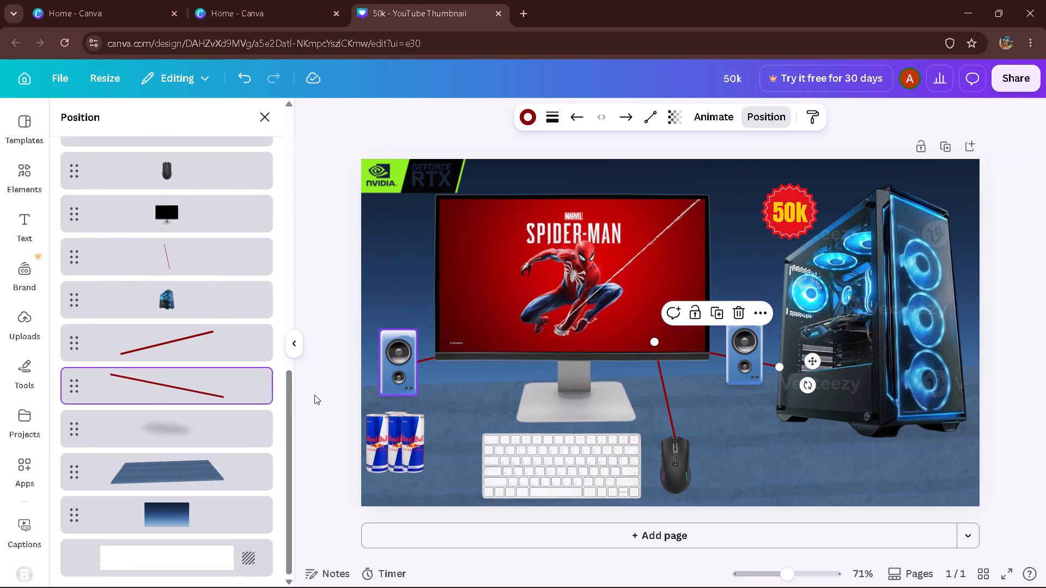
Pull the right speaker cable's outer end back to the speaker's edge, making the line about 225 long at -175°.
left_click(163, 390)
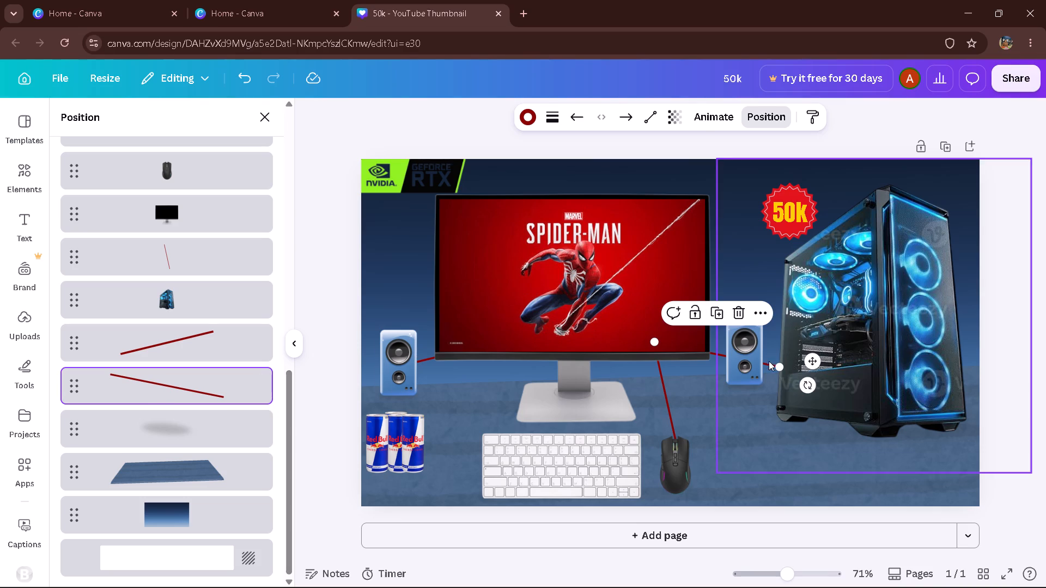
left_click(183, 385)
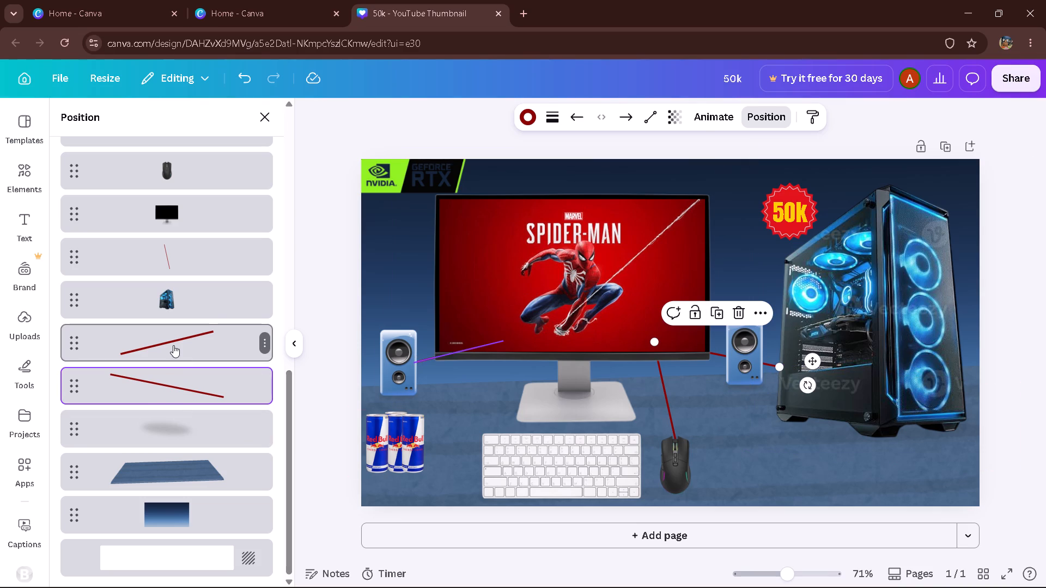
left_click(173, 345)
left_click(169, 402)
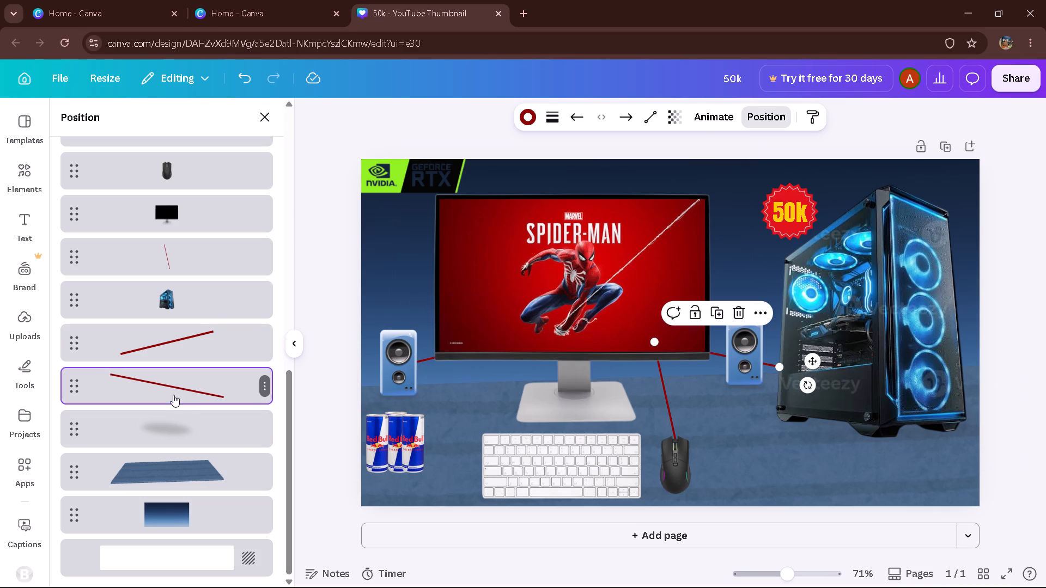
left_click_drag(783, 364, 767, 352)
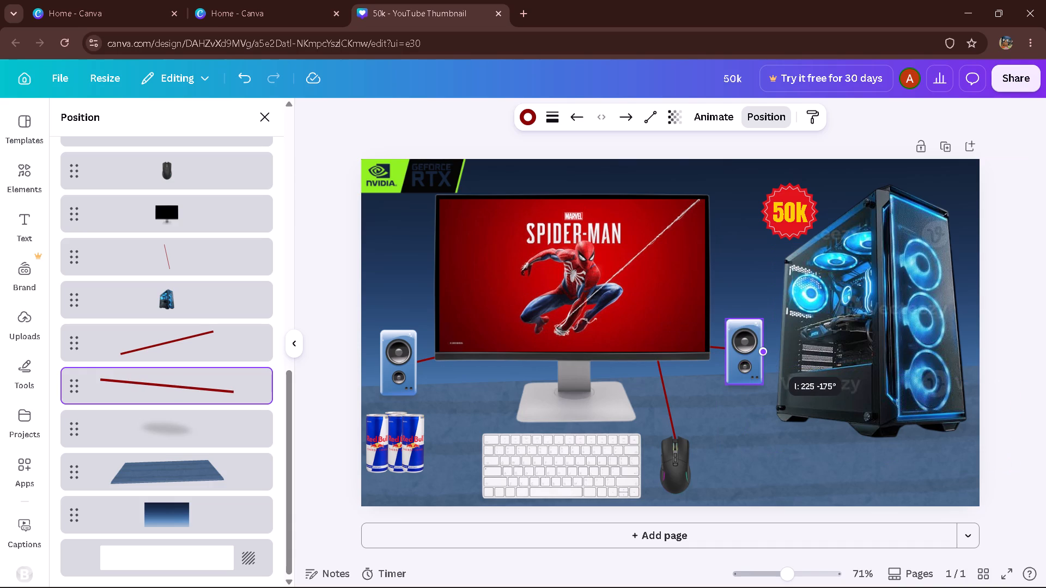
Lower the outer end of the right speaker's cable line behind the speaker so the line slopes down more steeply.
left_click_drag(767, 352, 757, 359)
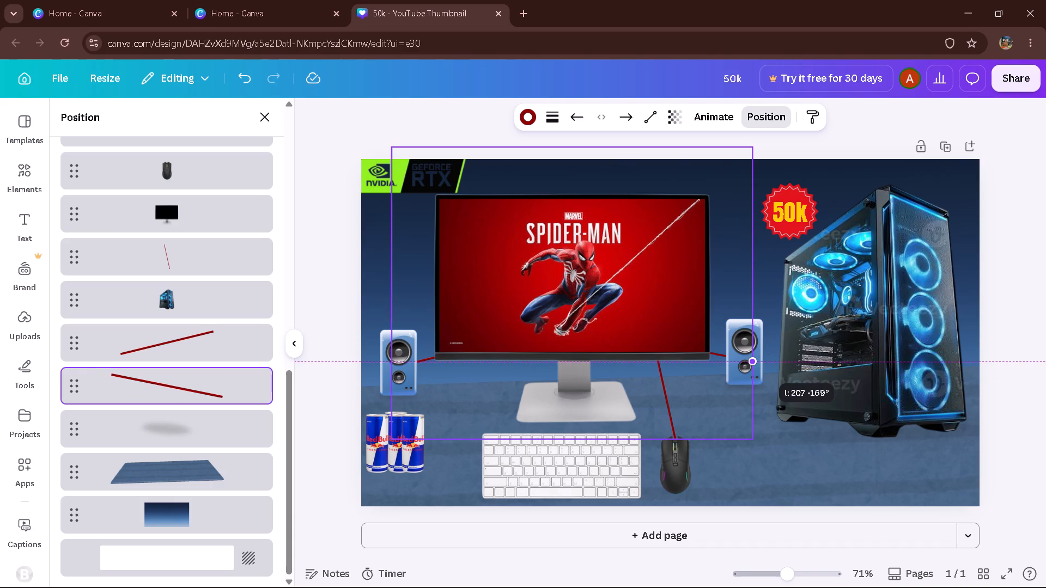
left_click_drag(757, 359, 762, 359)
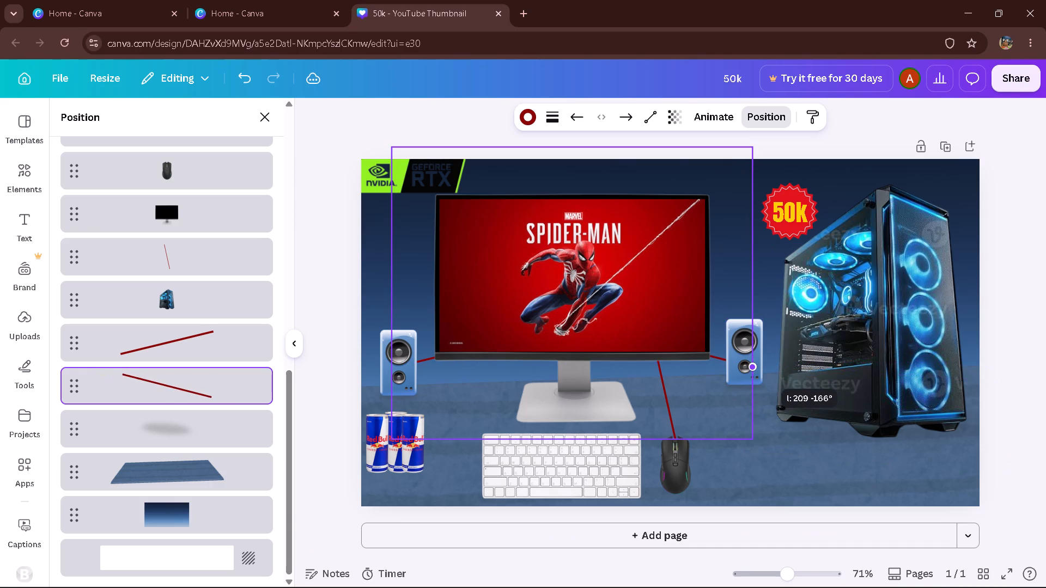
left_click_drag(762, 359, 762, 361)
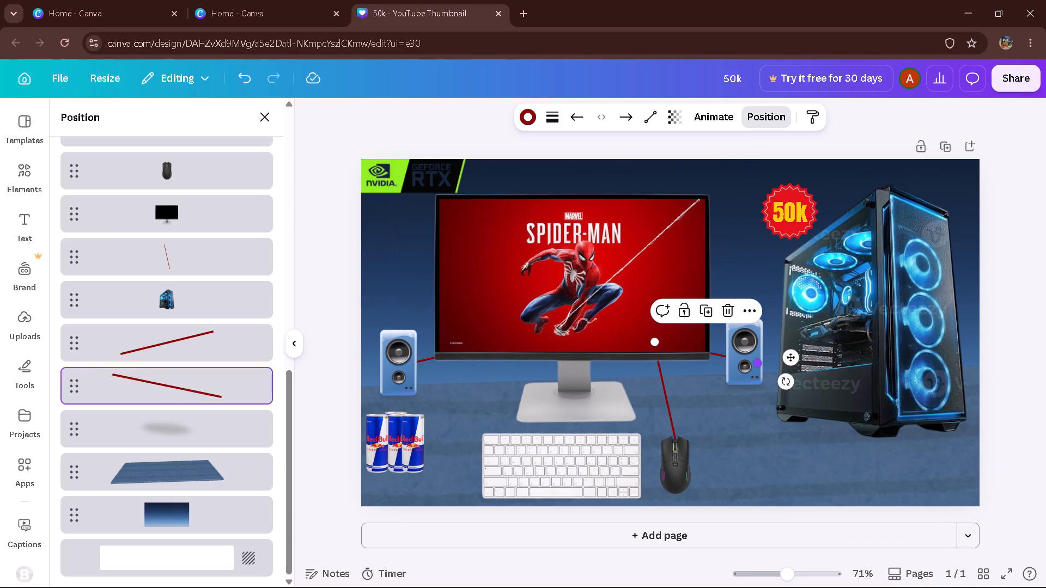
triple_click(1045, 245)
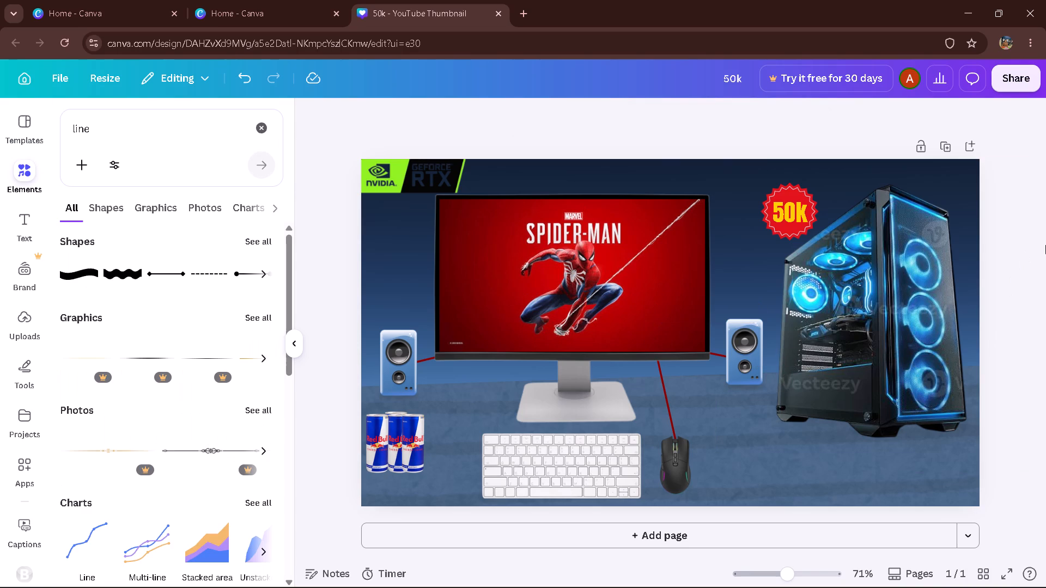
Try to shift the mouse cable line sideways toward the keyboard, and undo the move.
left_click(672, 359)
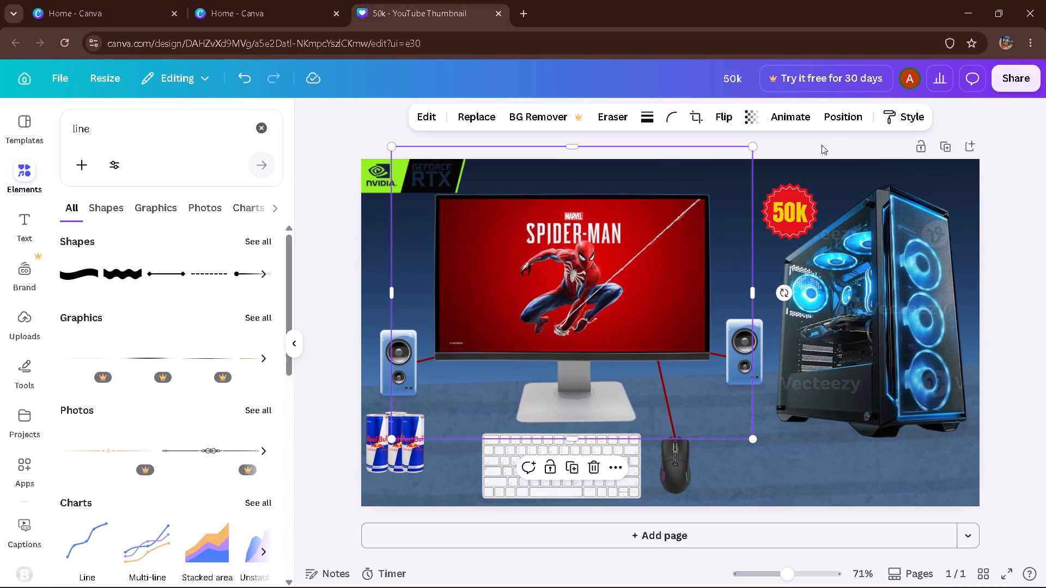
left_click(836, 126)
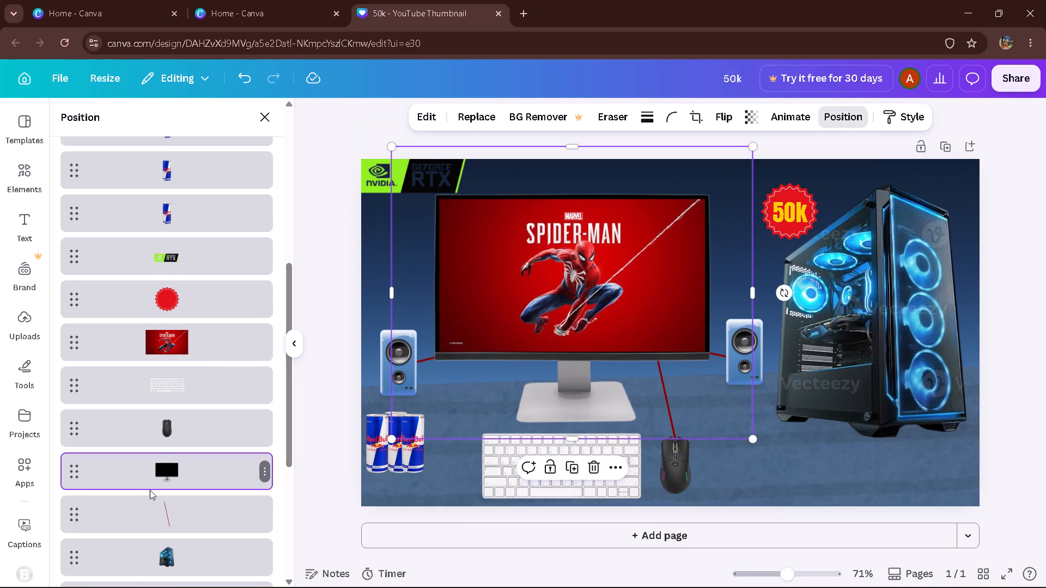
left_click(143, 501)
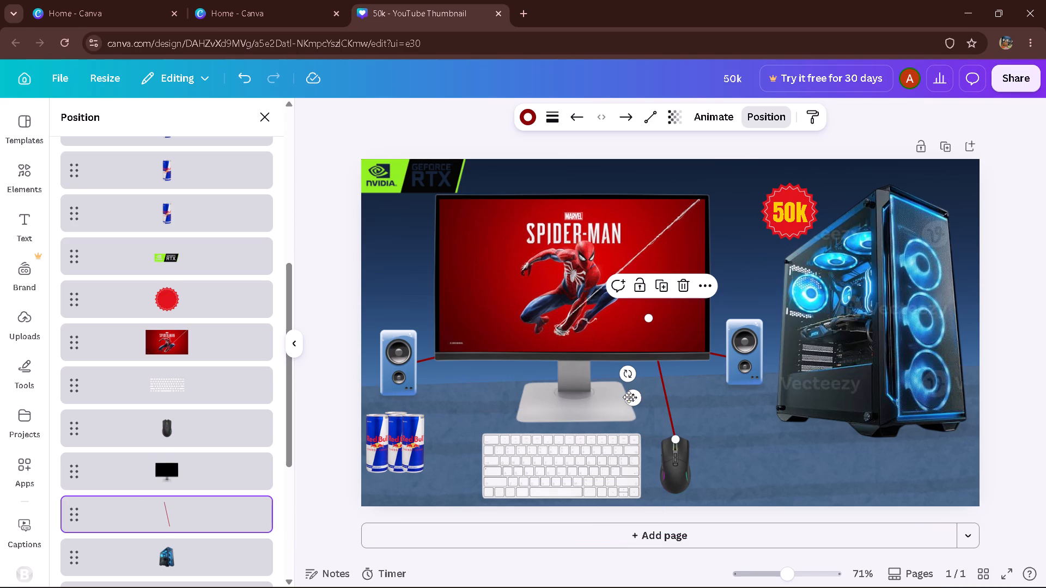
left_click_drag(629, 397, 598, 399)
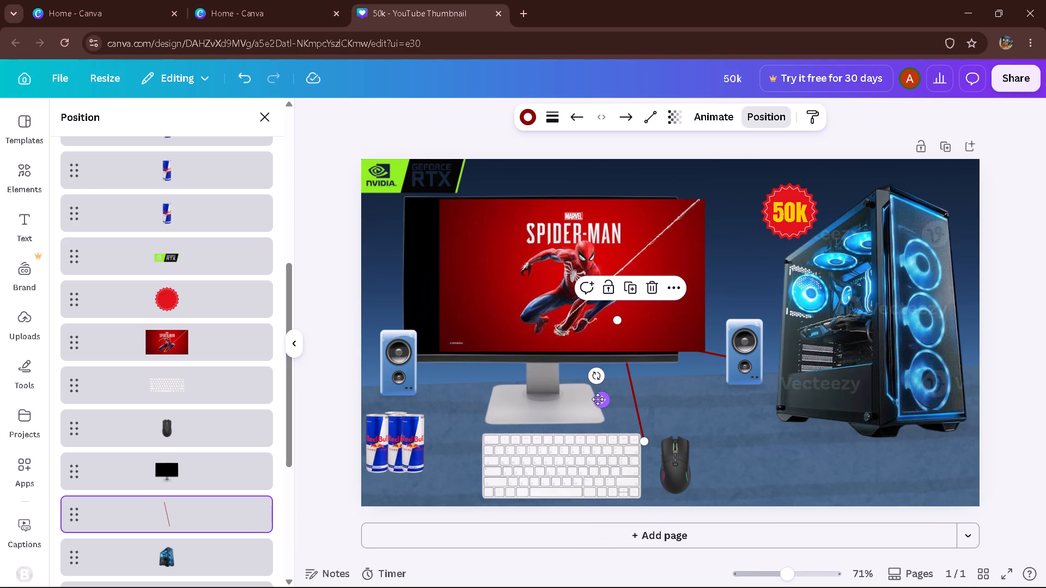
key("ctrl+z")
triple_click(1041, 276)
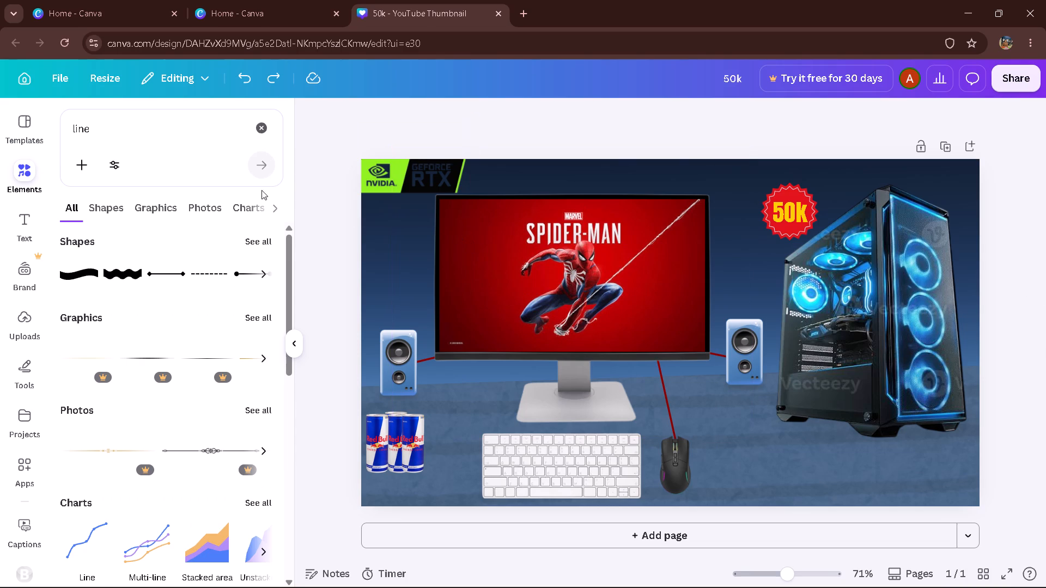
Replace the element search with "tag" and limit the results to graphics.
left_click(261, 128)
left_click(145, 126)
type("tog")
key("Return")
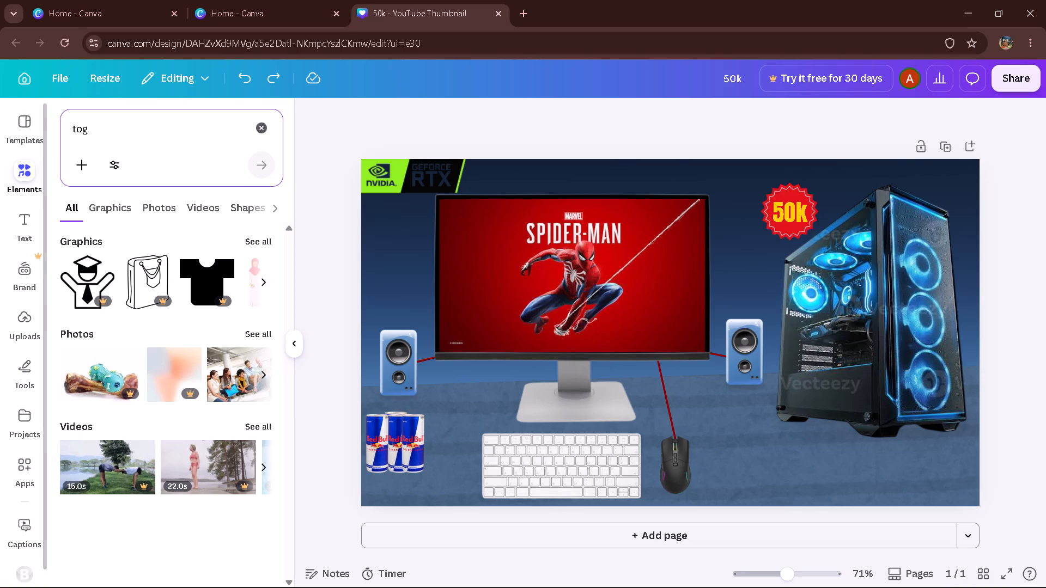
left_click(257, 235)
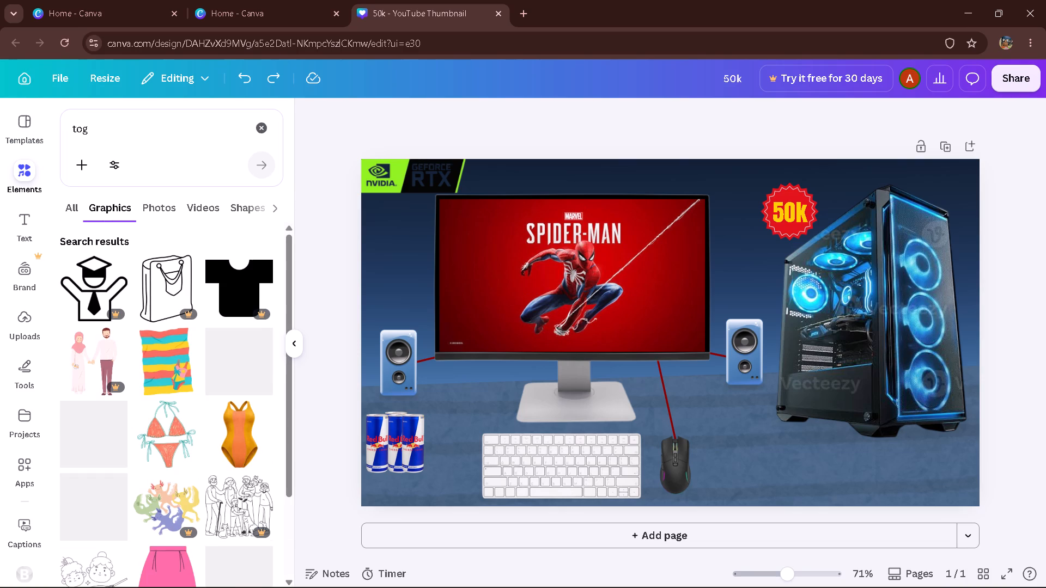
left_click(78, 144)
double_click(78, 144)
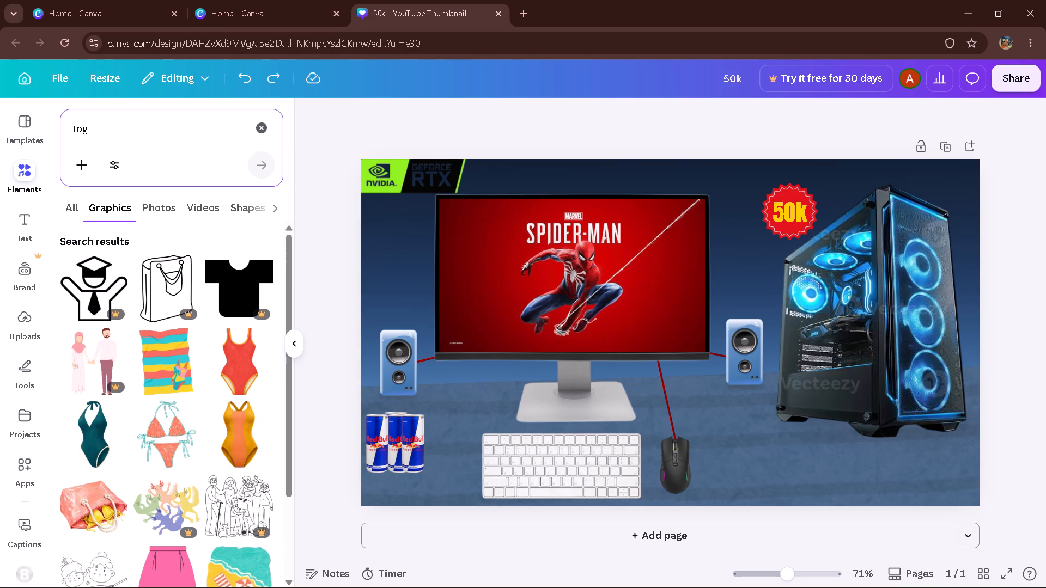
left_click(112, 136)
key("BackSpace")
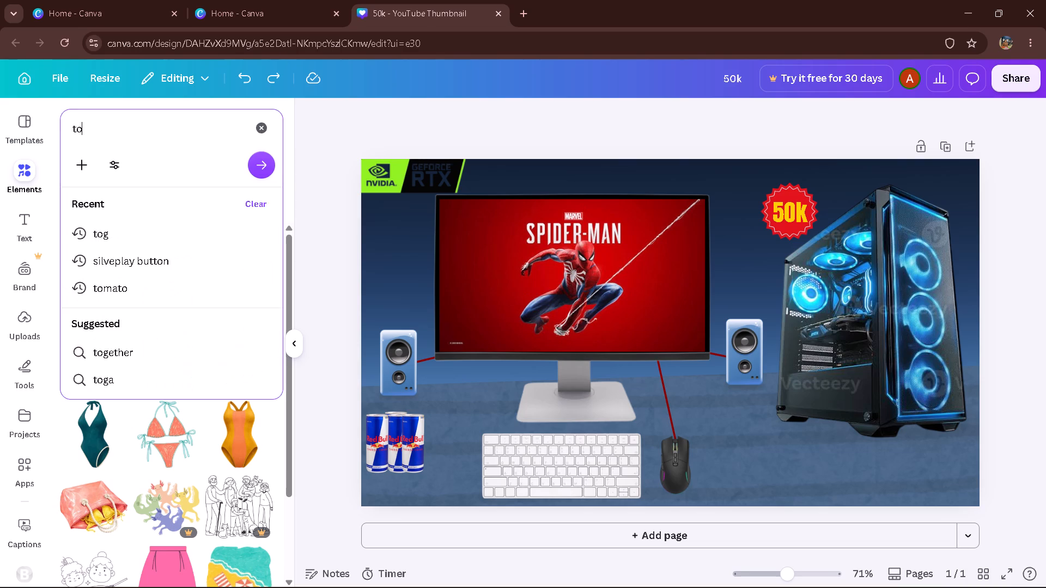
key("BackSpace")
key("a")
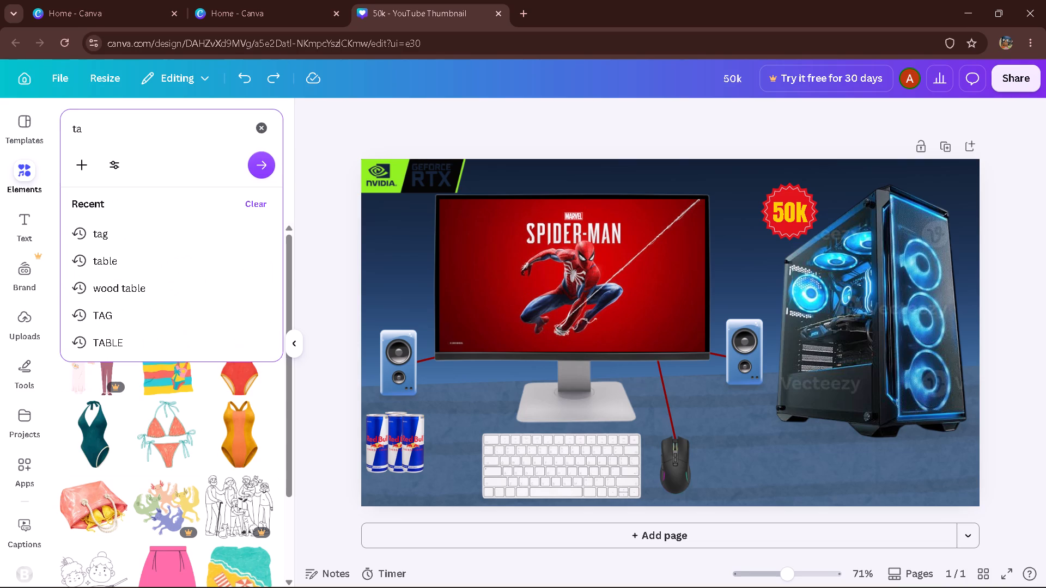
key("g")
key("plus")
key("Return")
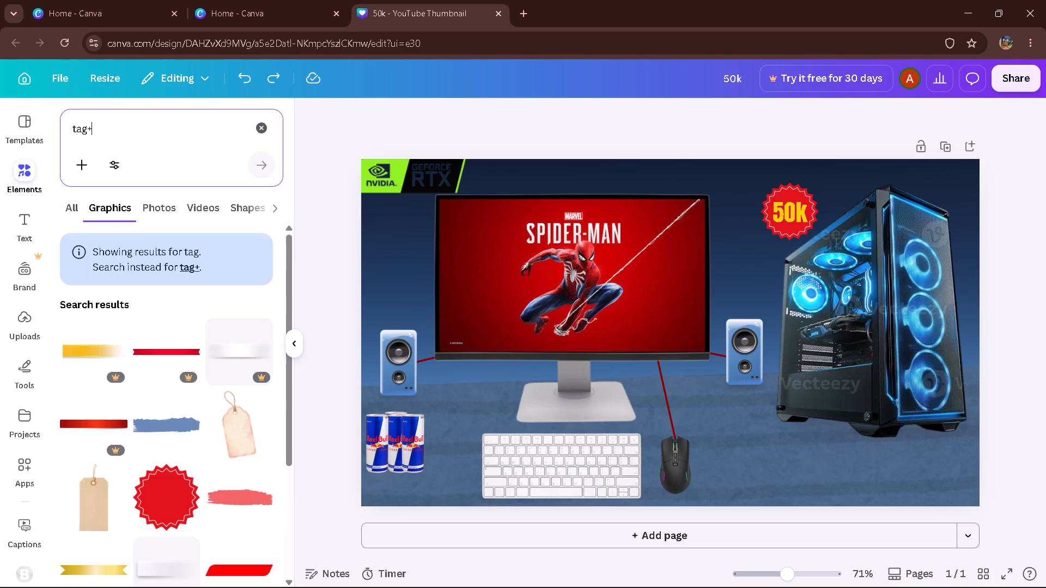
key("BackSpace")
key("Return")
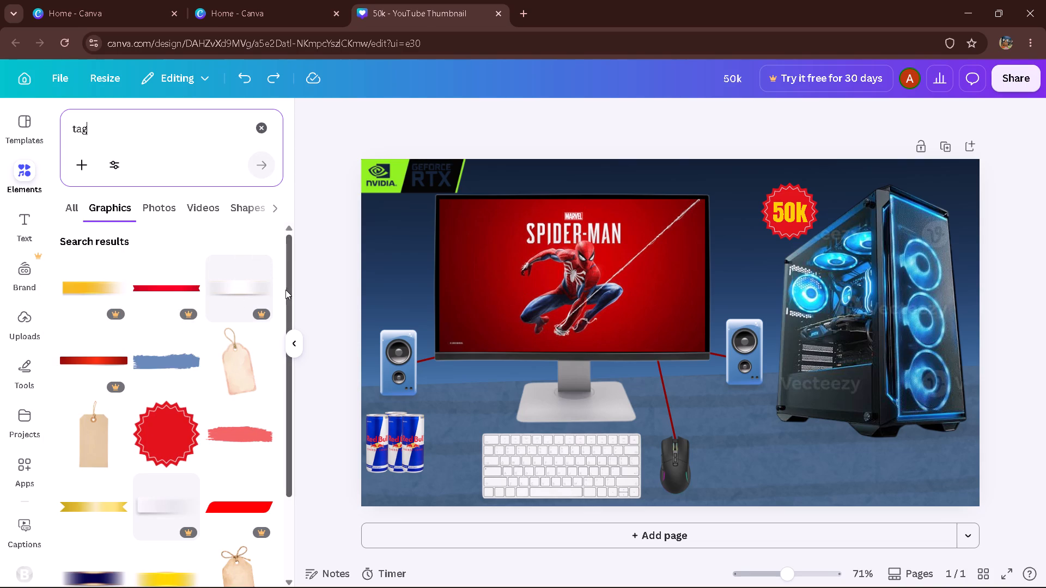
Browse the tag graphics and add the red price tag with yellow stripes and a yellow loop to the thumbnail.
left_click_drag(290, 292, 257, 437)
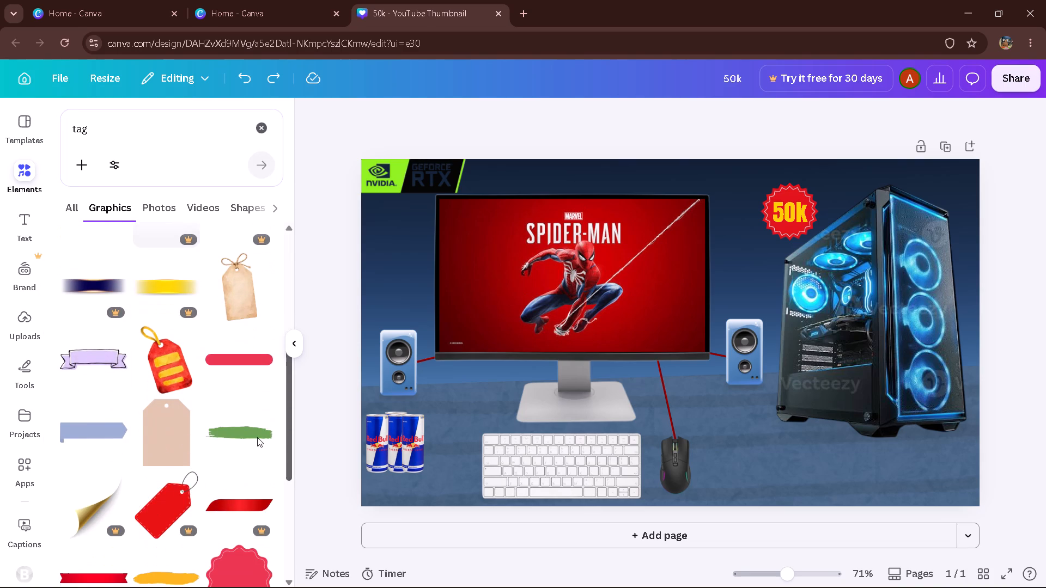
left_click_drag(257, 437, 255, 523)
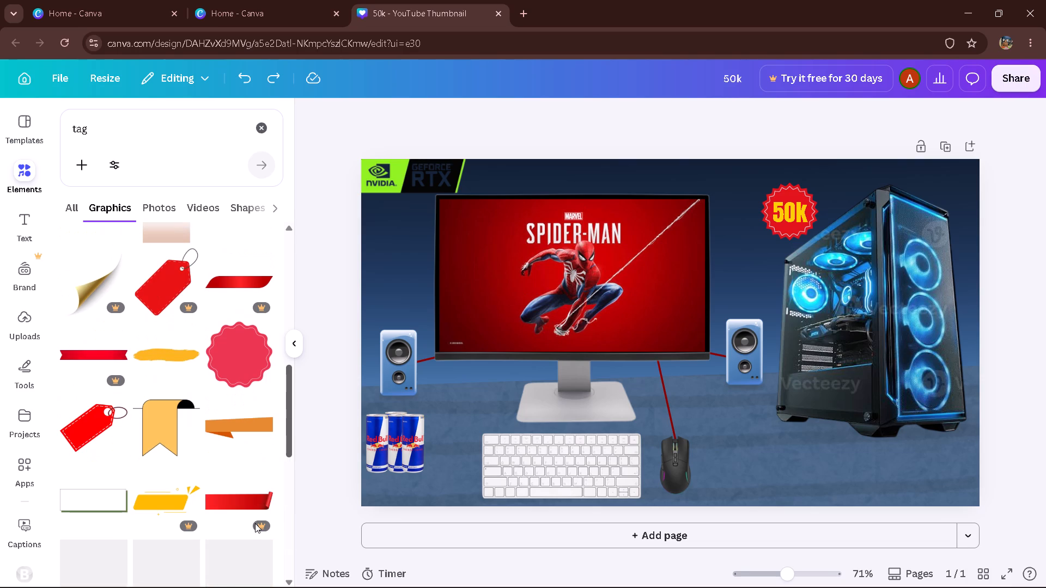
left_click_drag(255, 523, 257, 438)
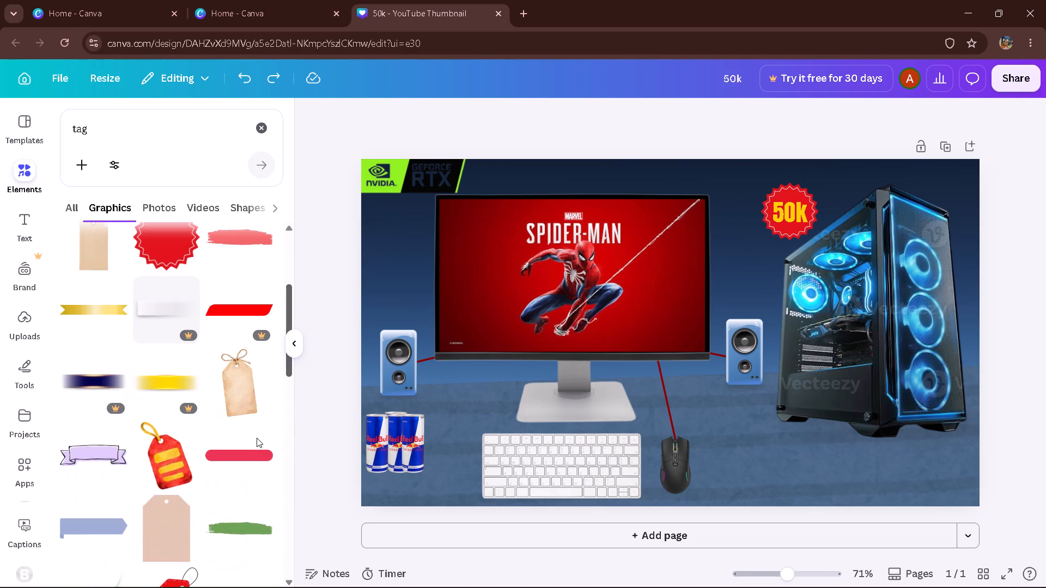
left_click_drag(257, 438, 266, 426)
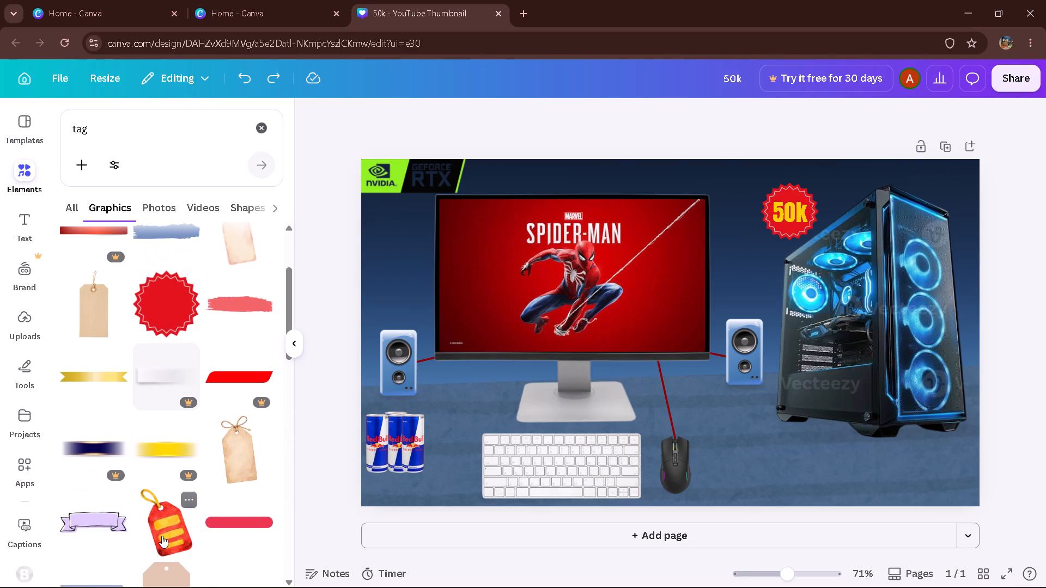
left_click(162, 536)
Shrink the price tag and place it between the monitor and the 50k badge, above the right speaker.
left_click_drag(684, 366, 712, 345)
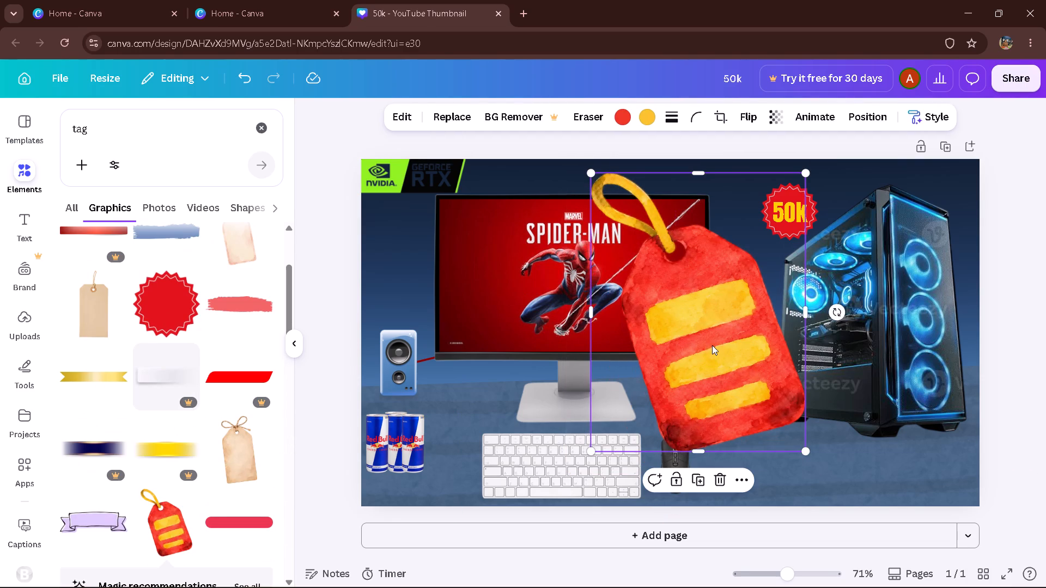
left_click_drag(805, 175, 734, 220)
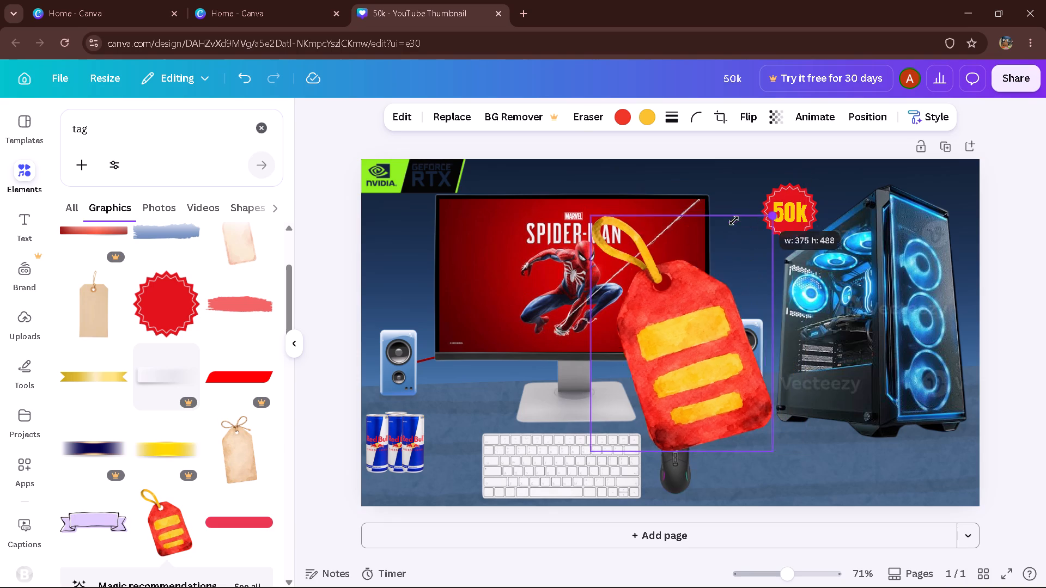
left_click_drag(734, 220, 596, 295)
left_click_drag(624, 397, 722, 259)
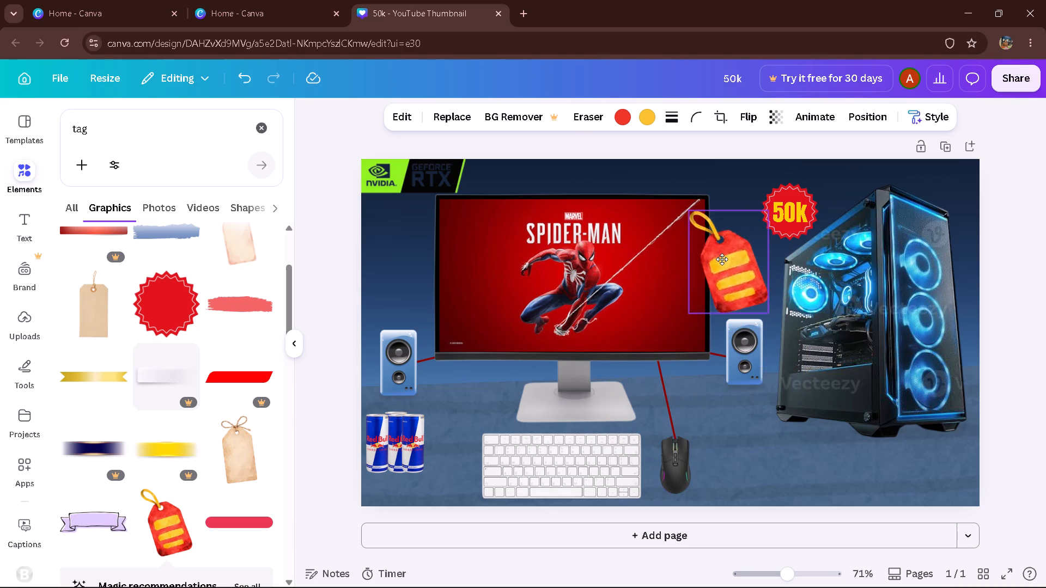
left_click_drag(722, 259, 731, 252)
left_click(731, 252)
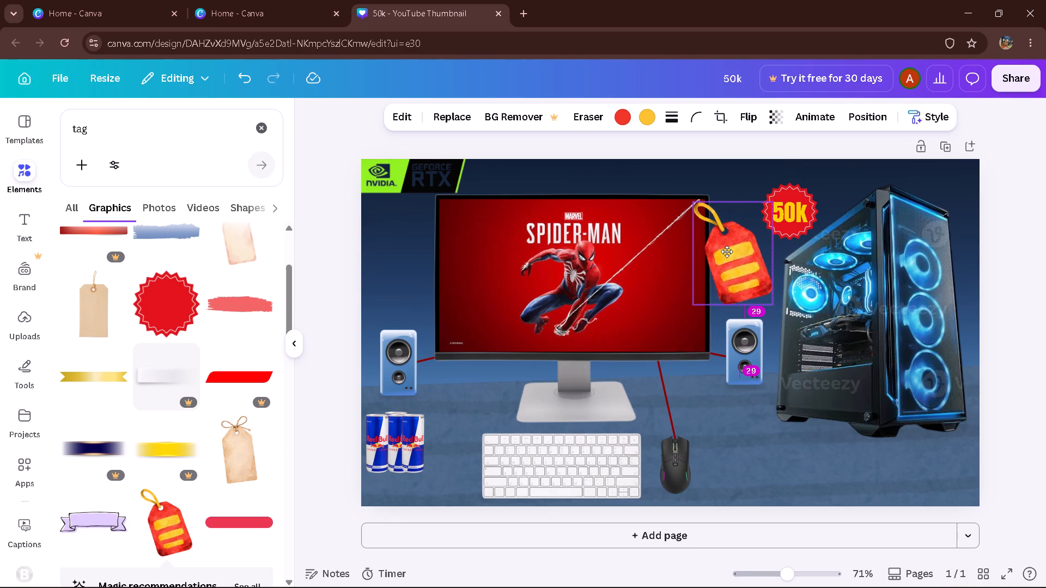
Shift the PC case slightly outward to the thumbnail's right edge, leaving more room beside the tag.
left_click_drag(867, 321, 881, 311)
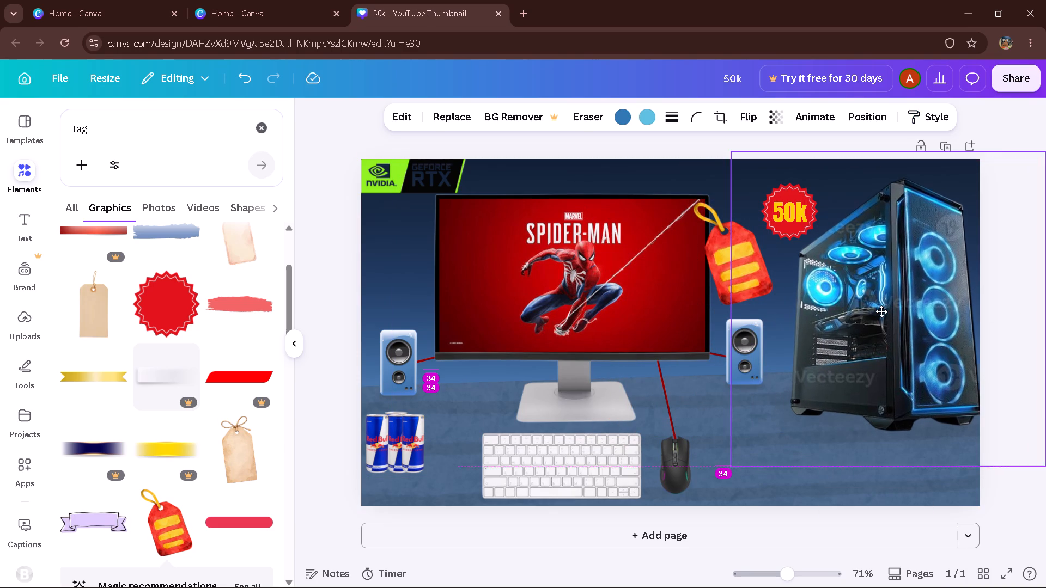
left_click_drag(881, 311, 879, 321)
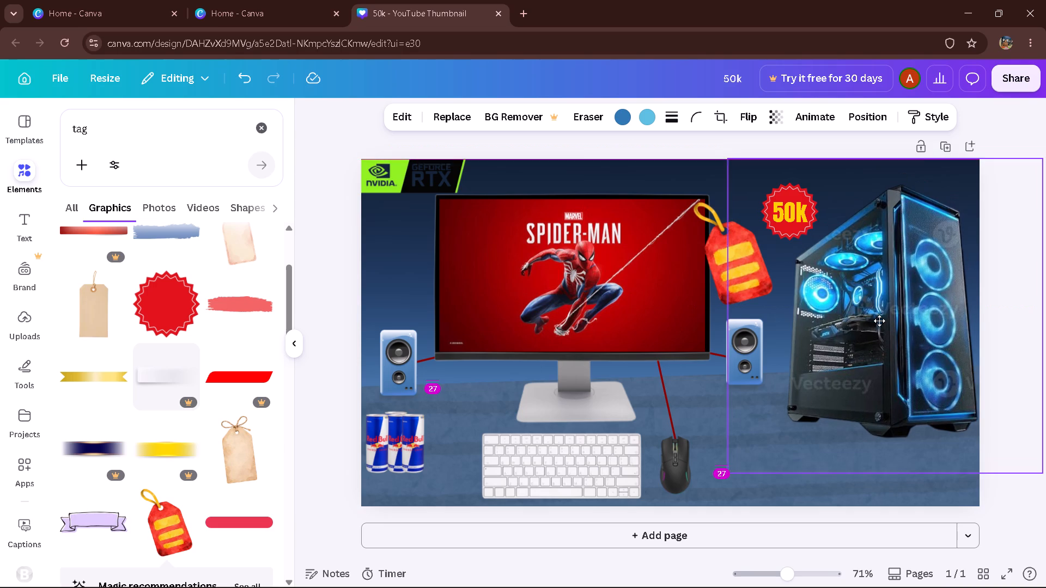
left_click_drag(879, 321, 881, 316)
double_click(1015, 138)
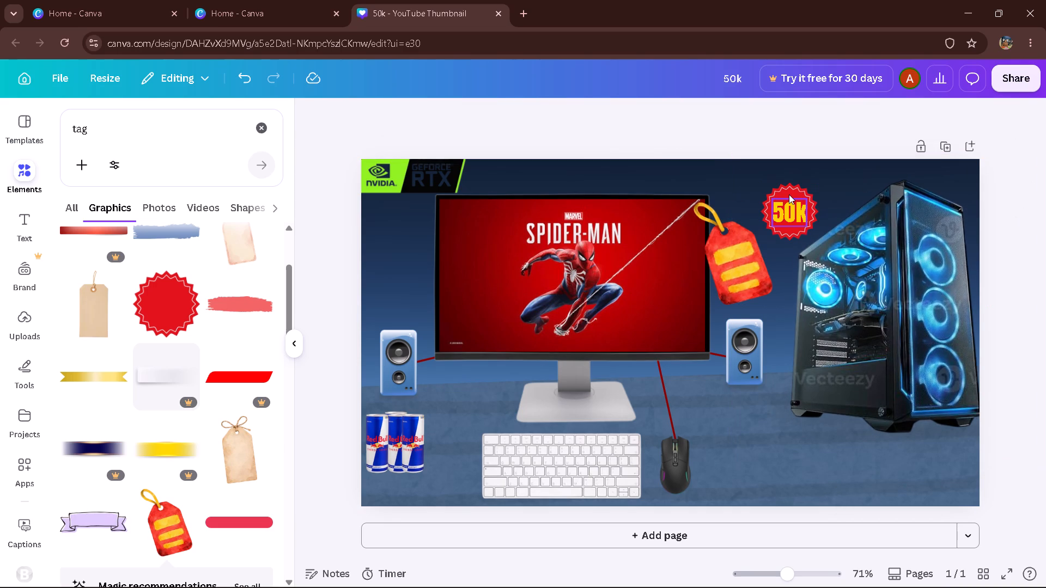
Nudge the price tag away from the monitor and tilt it slightly counterclockwise above the right speaker.
left_click_drag(733, 259, 750, 266)
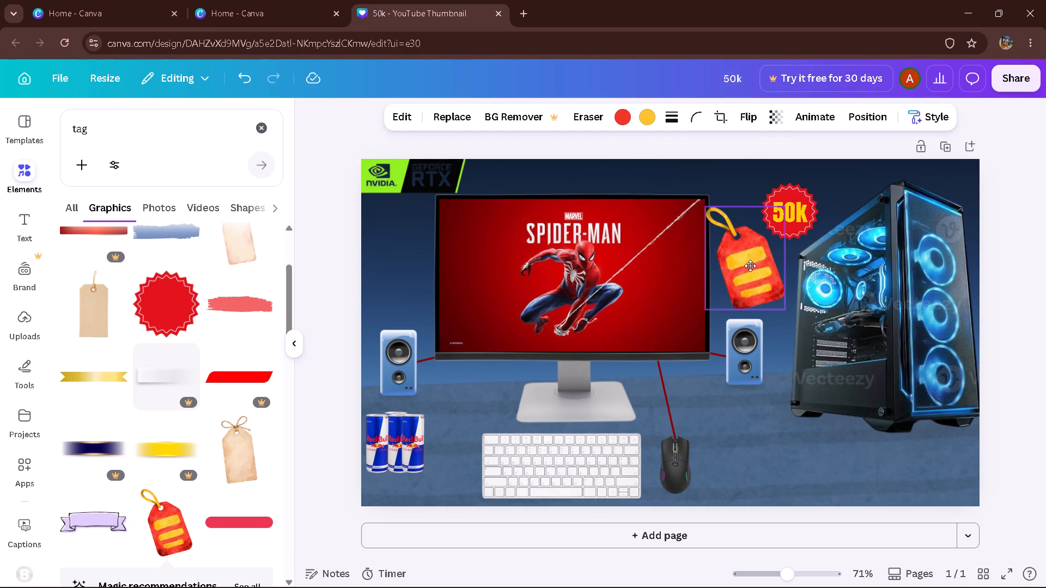
left_click_drag(750, 266, 739, 264)
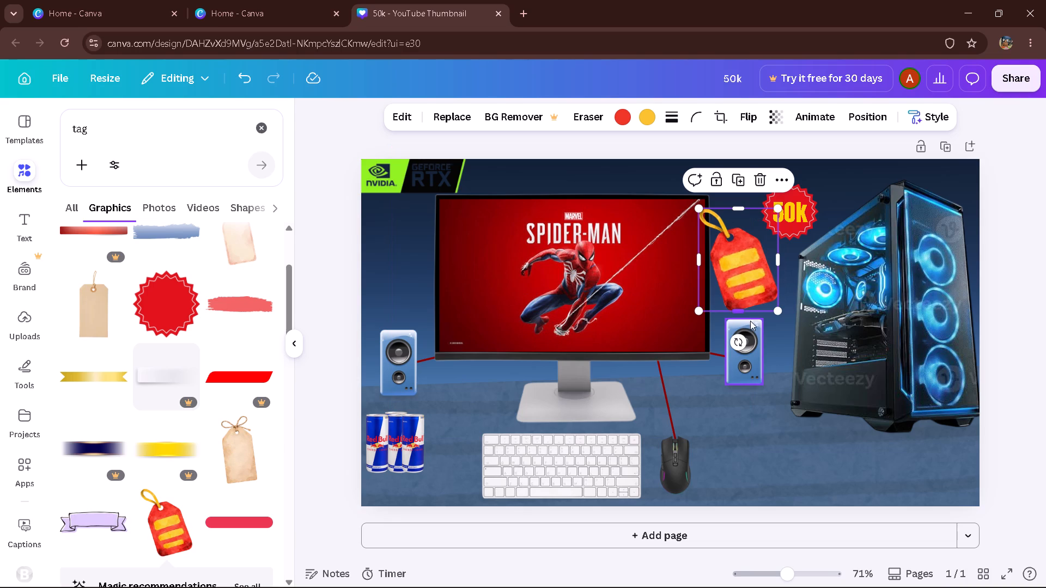
left_click_drag(737, 338, 744, 345)
left_click_drag(745, 295, 753, 288)
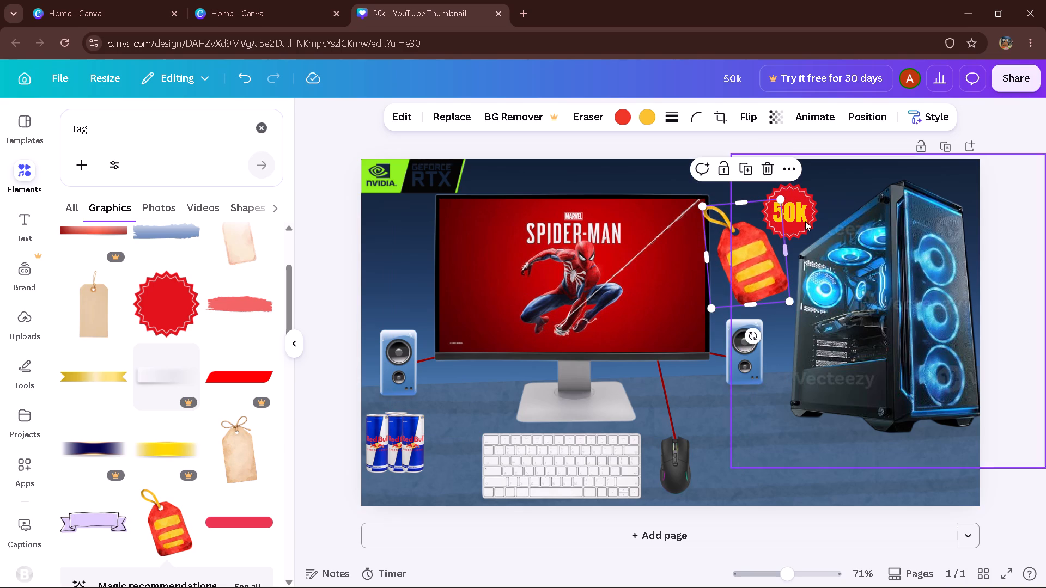
Move the 50k text off the red starburst badge and onto the price tag's striped area.
left_click(803, 204)
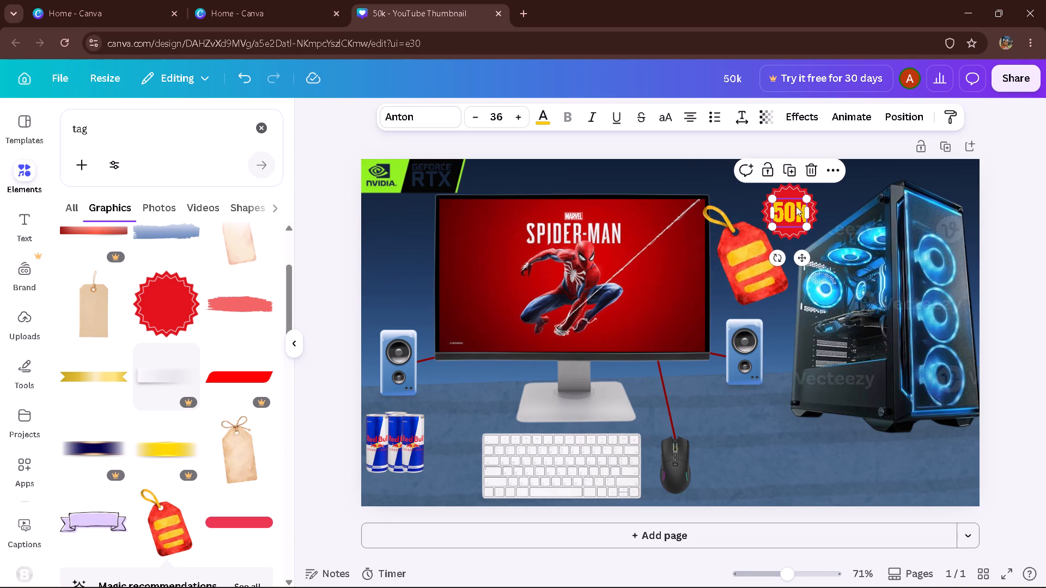
left_click_drag(791, 213, 758, 273)
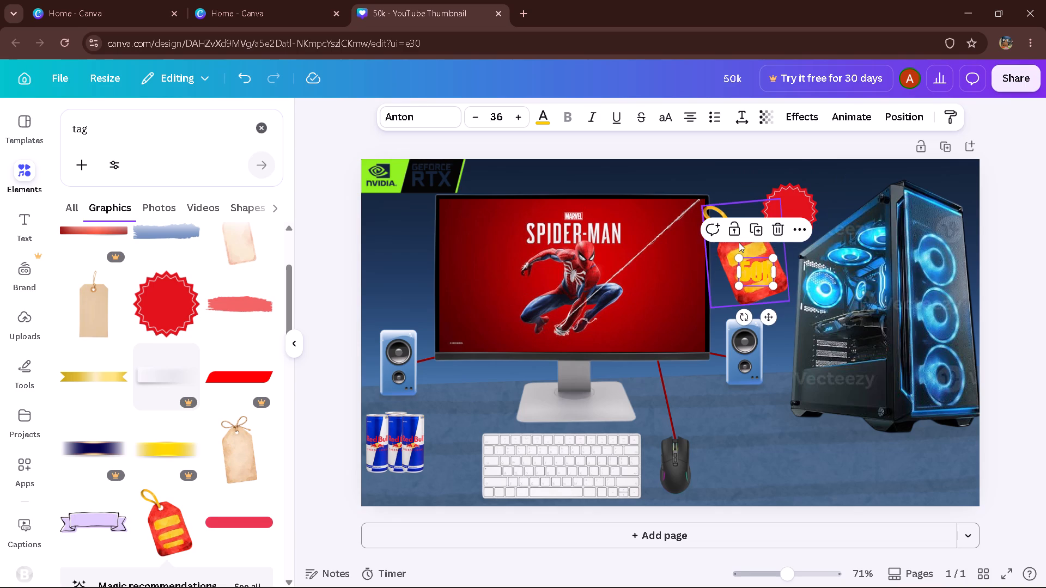
Recolour the price tag's red body with the bright red already used in the design.
left_click(734, 247)
left_click(619, 117)
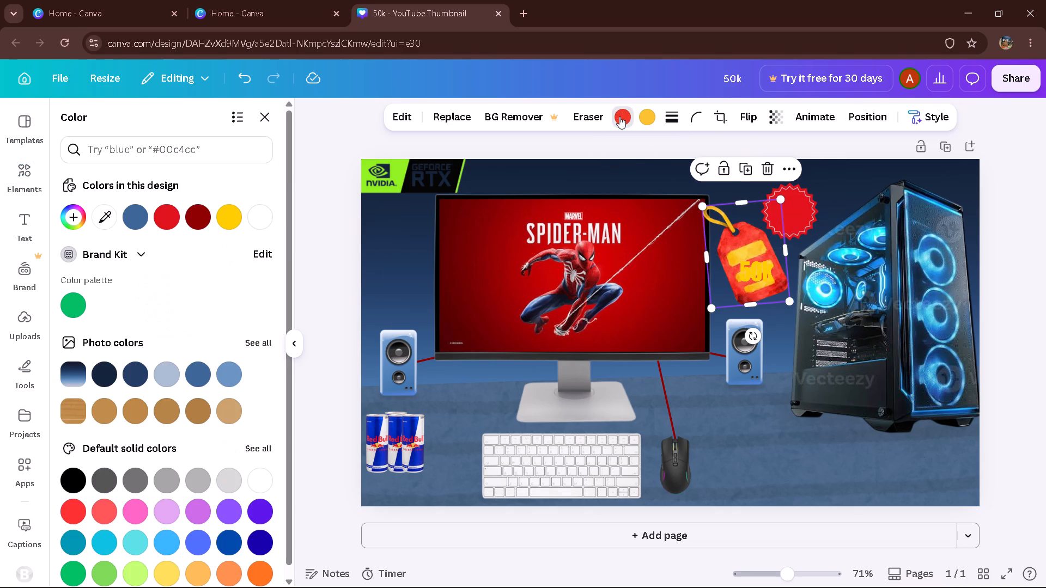
left_click(165, 223)
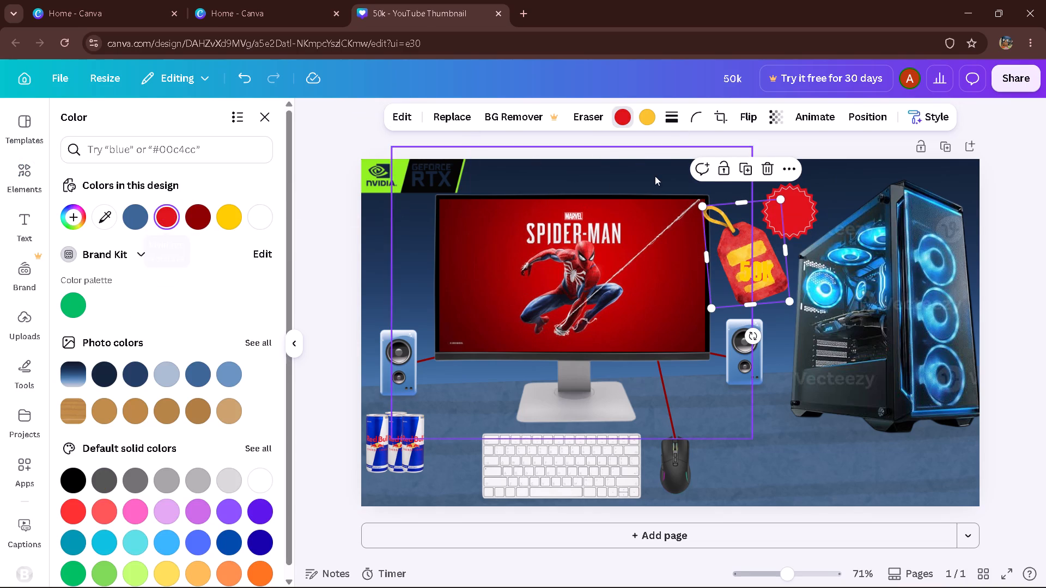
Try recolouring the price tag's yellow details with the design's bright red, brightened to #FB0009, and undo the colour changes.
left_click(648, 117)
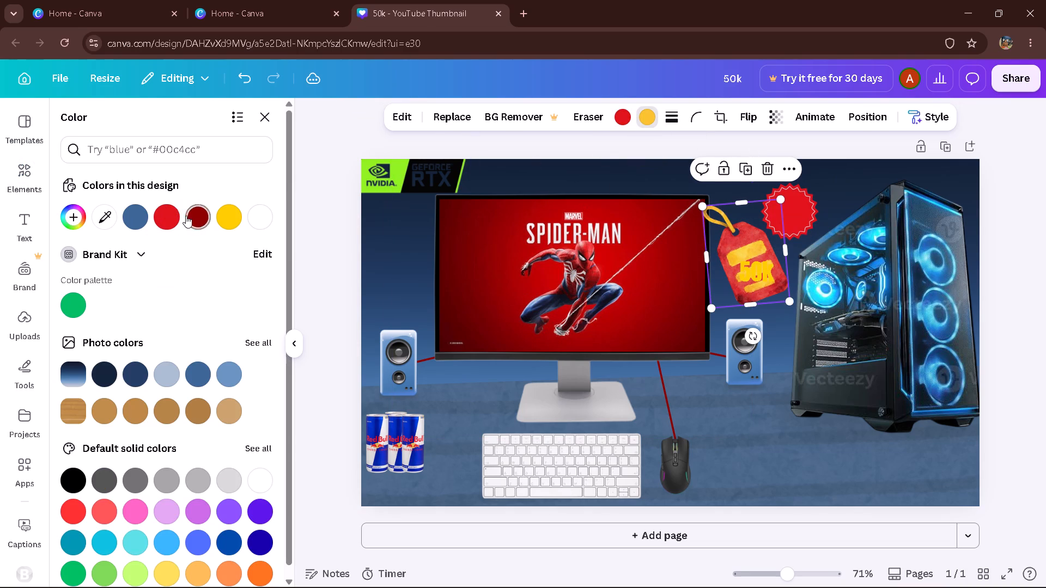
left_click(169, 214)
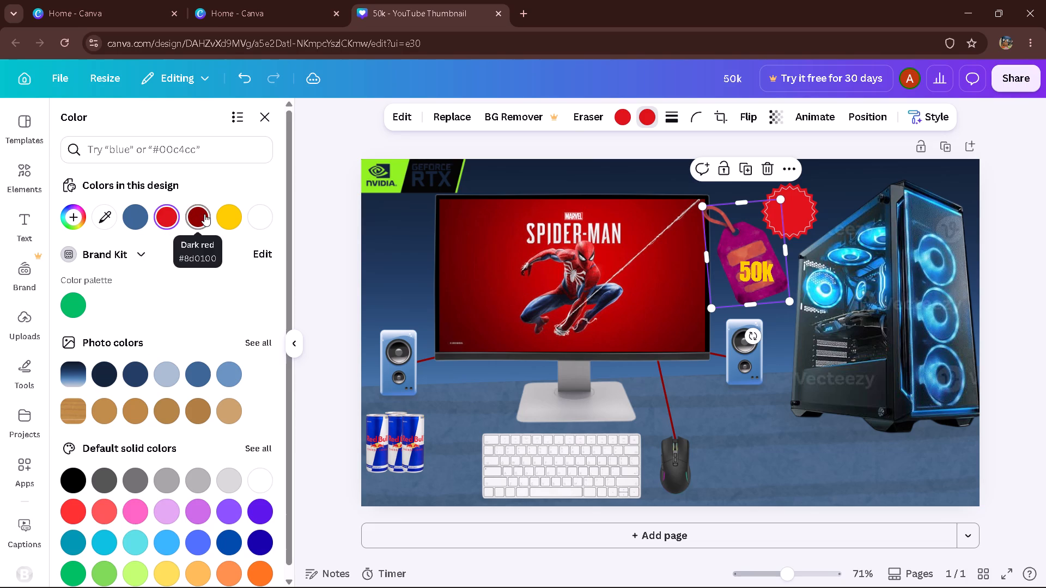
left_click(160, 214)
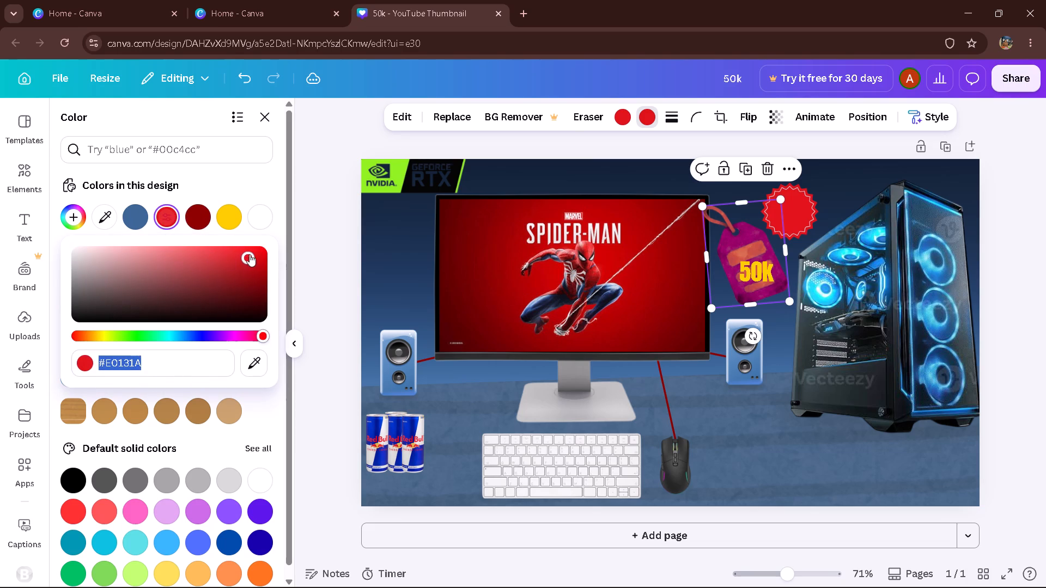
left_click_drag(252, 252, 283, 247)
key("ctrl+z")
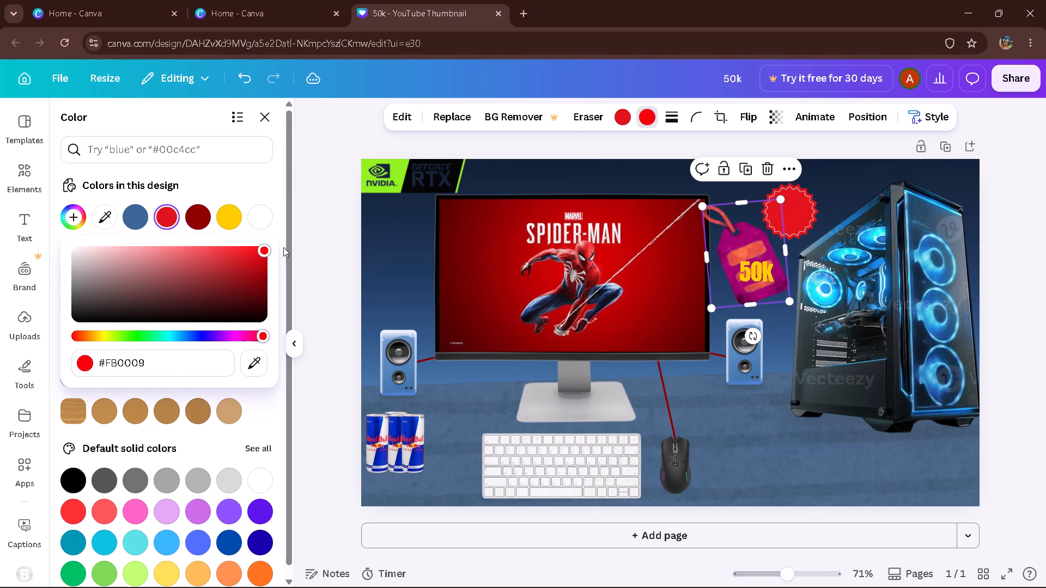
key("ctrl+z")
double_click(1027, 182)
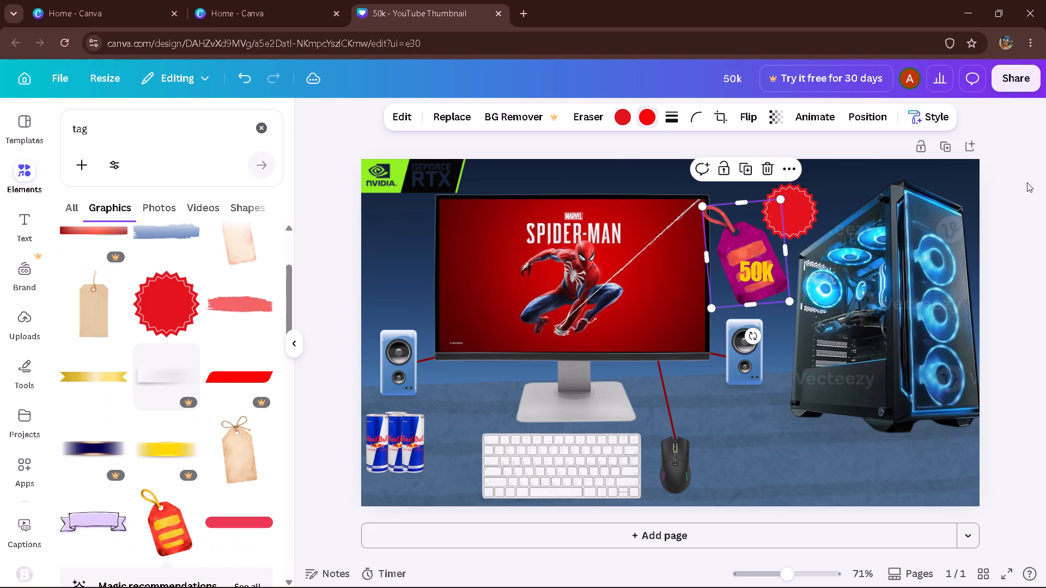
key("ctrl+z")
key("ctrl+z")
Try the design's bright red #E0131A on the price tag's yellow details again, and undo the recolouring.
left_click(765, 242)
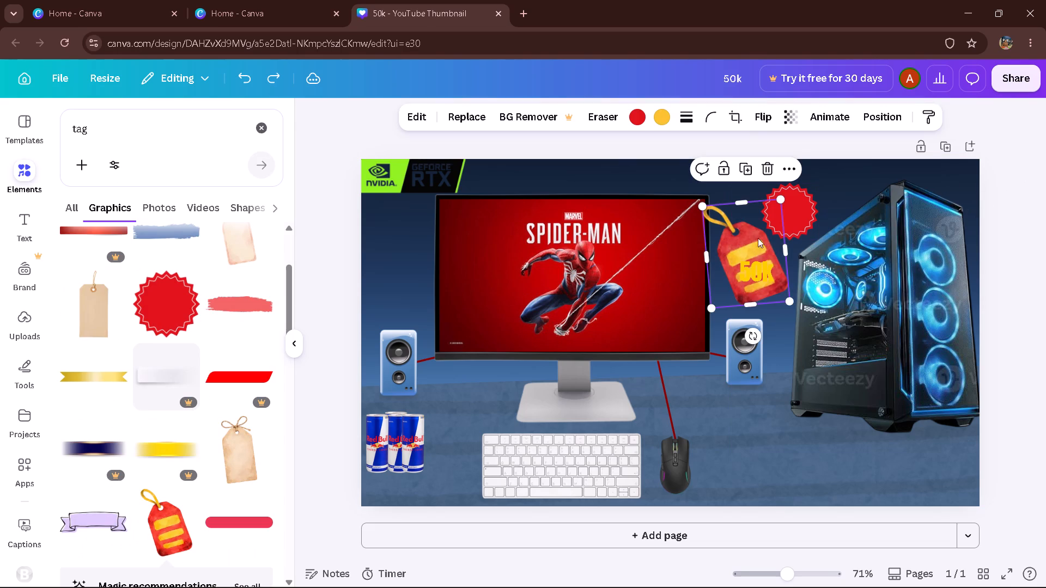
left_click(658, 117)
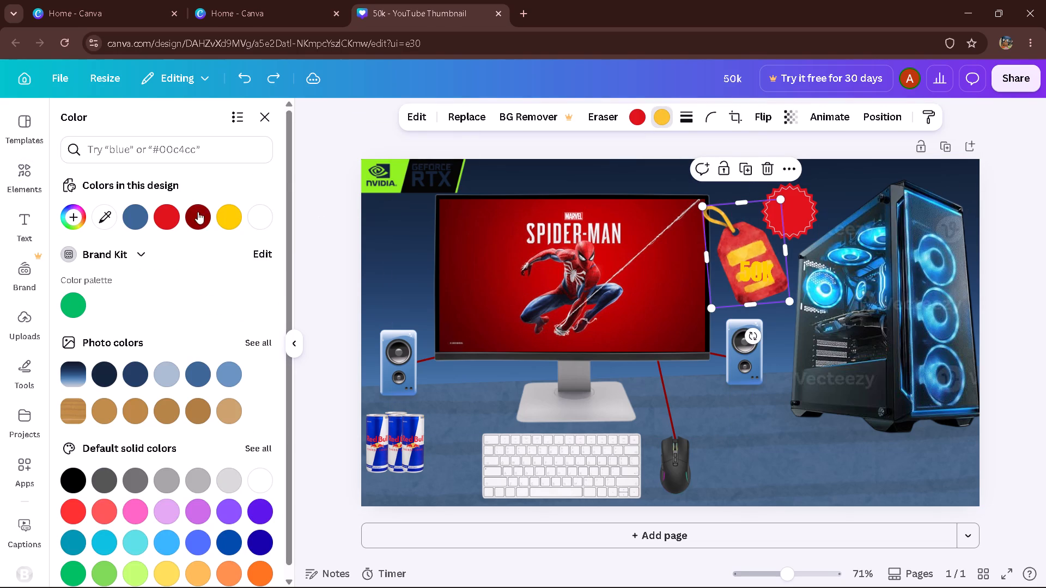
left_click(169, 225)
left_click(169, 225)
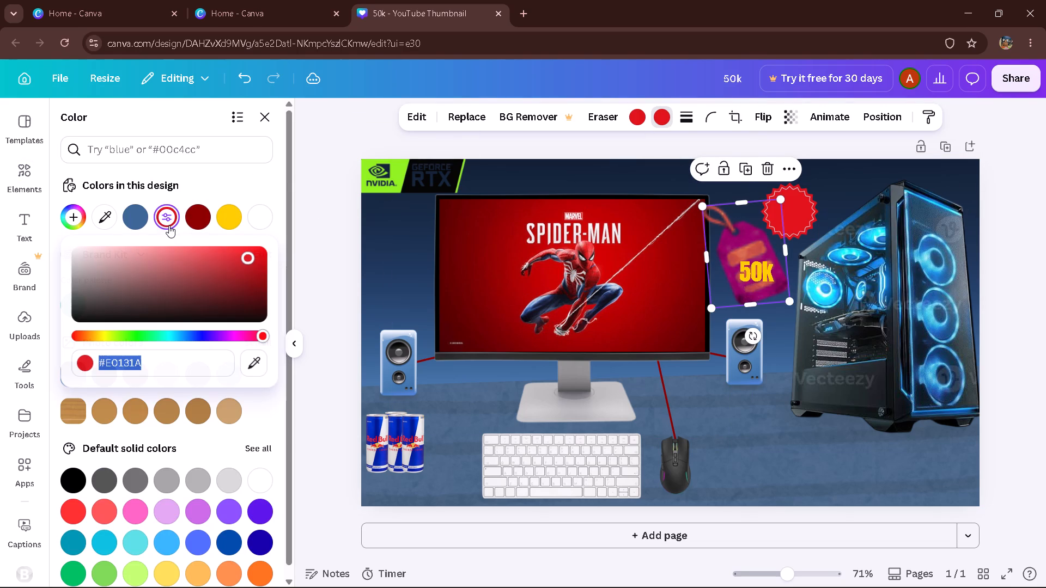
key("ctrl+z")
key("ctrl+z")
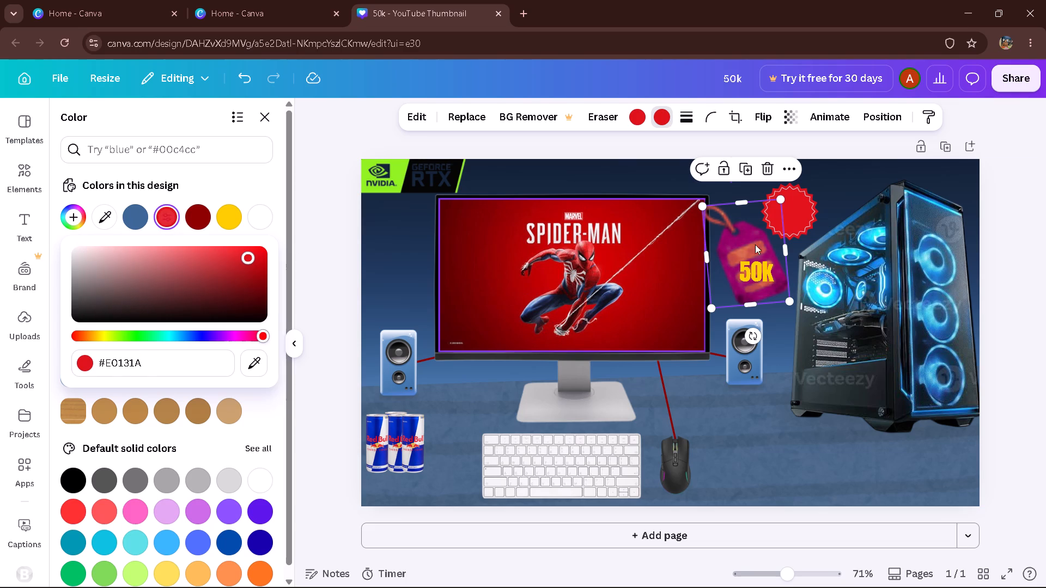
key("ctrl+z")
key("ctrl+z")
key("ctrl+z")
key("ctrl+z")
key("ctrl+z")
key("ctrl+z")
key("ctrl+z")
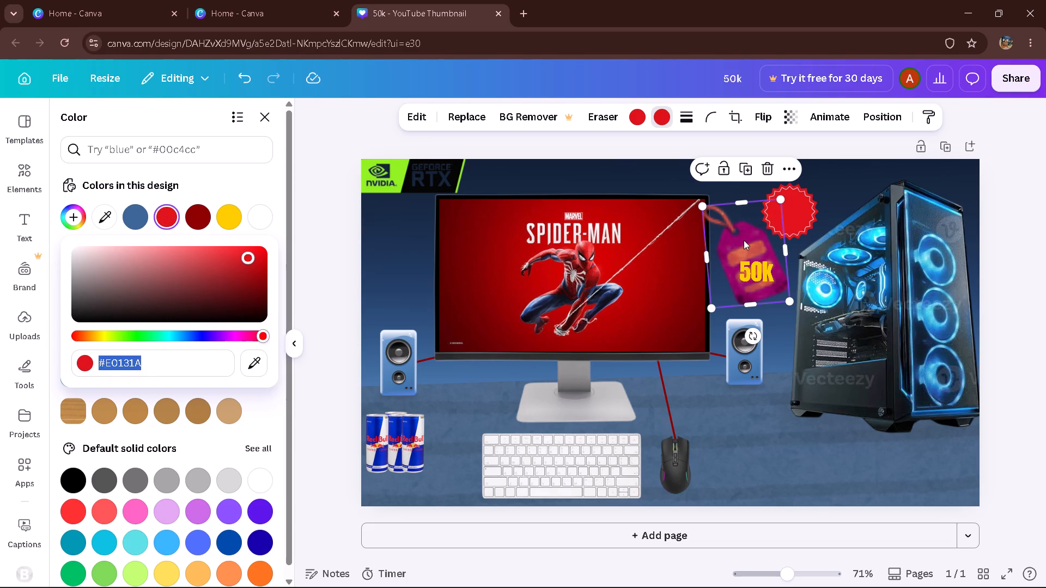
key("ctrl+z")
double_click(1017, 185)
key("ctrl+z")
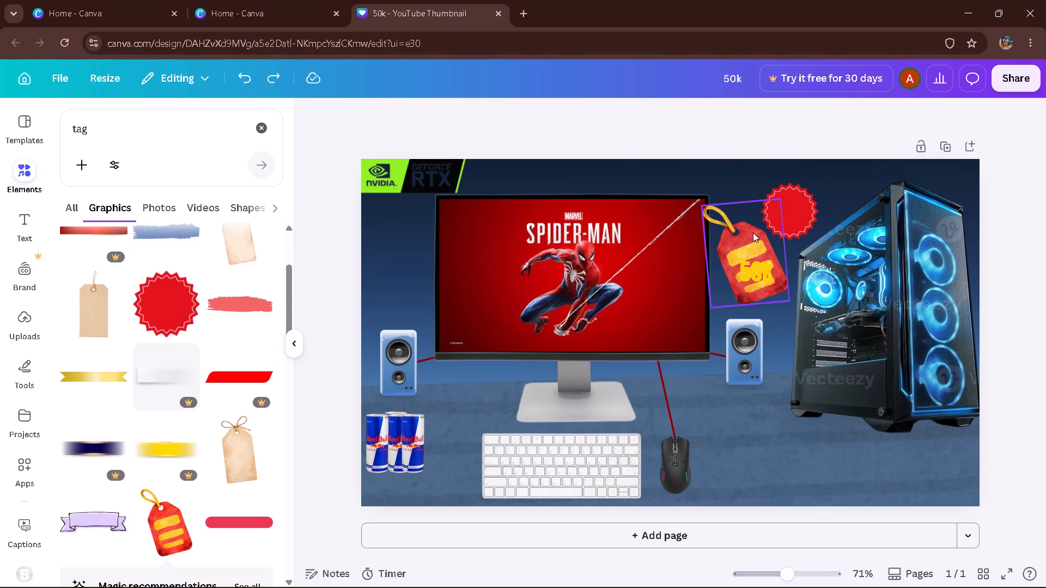
Delete the price tag graphic from behind the 50k text.
left_click(749, 232)
key("BackSpace")
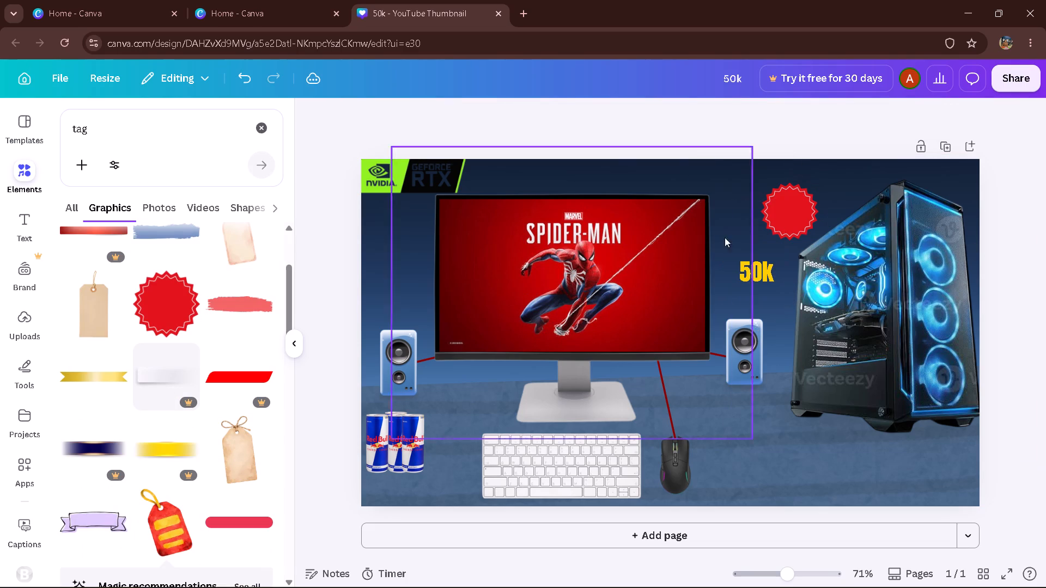
Look through the graphics results for "tag" for a replacement price tag.
left_click(171, 131)
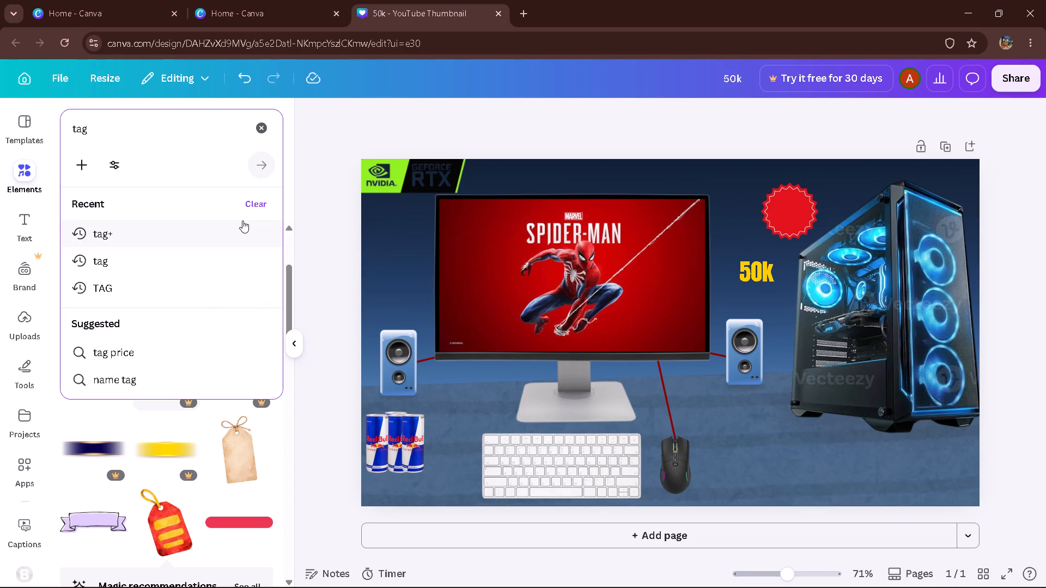
key("Return")
left_click_drag(288, 268, 276, 231)
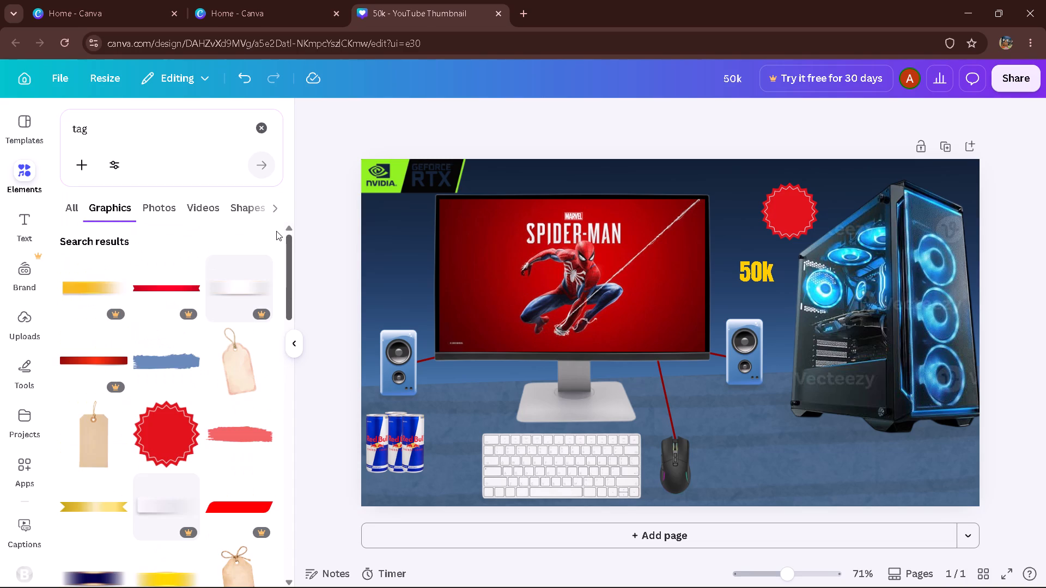
left_click_drag(276, 231, 276, 228)
left_click_drag(290, 268, 283, 349)
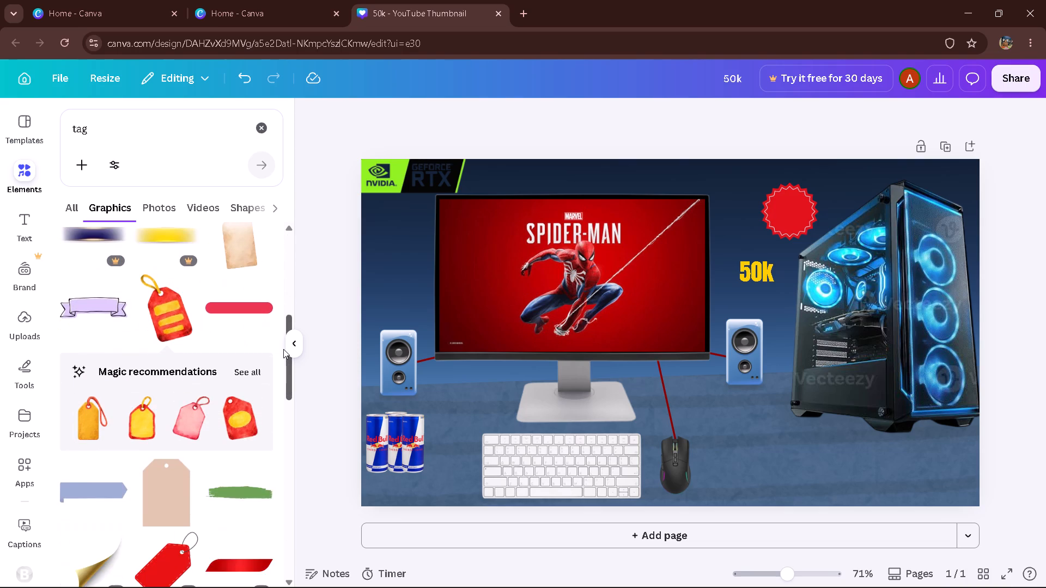
left_click_drag(283, 349, 276, 414)
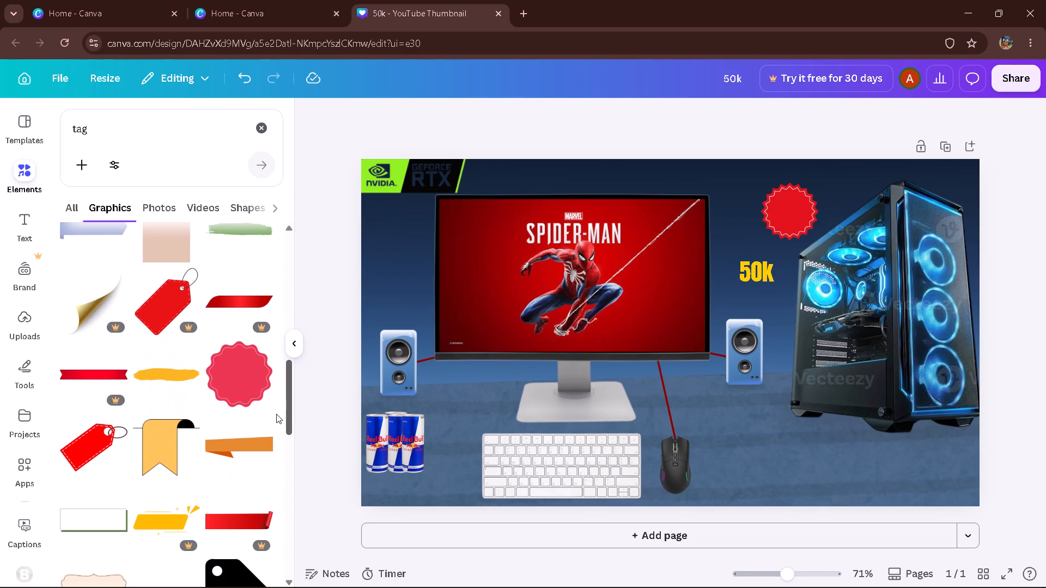
left_click_drag(276, 414, 260, 559)
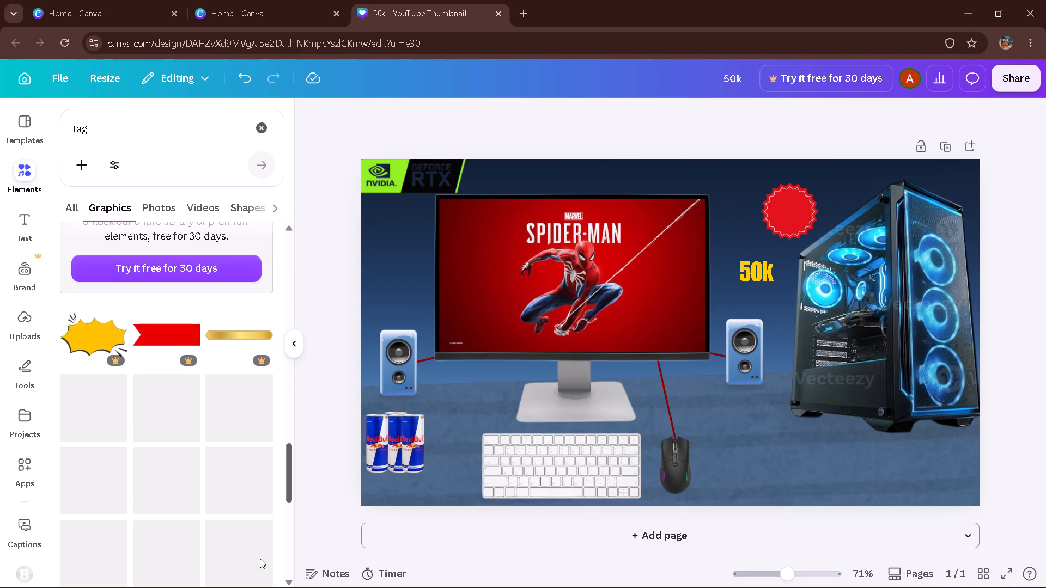
left_click_drag(260, 559, 278, 247)
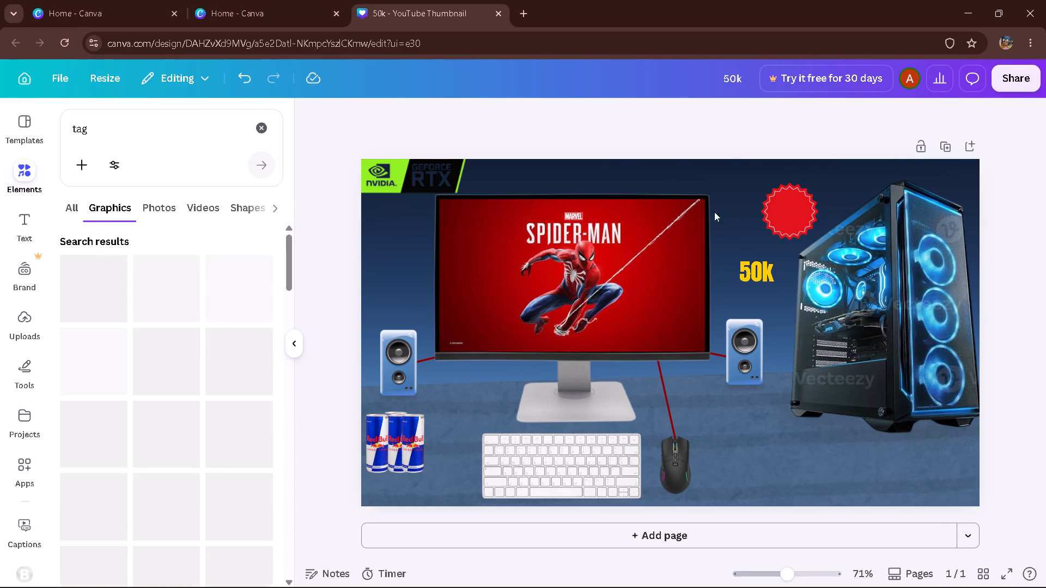
Recolour the bright red starburst badge with a darker red sampled from the monitor's Spider-Man wallpaper.
left_click(806, 228)
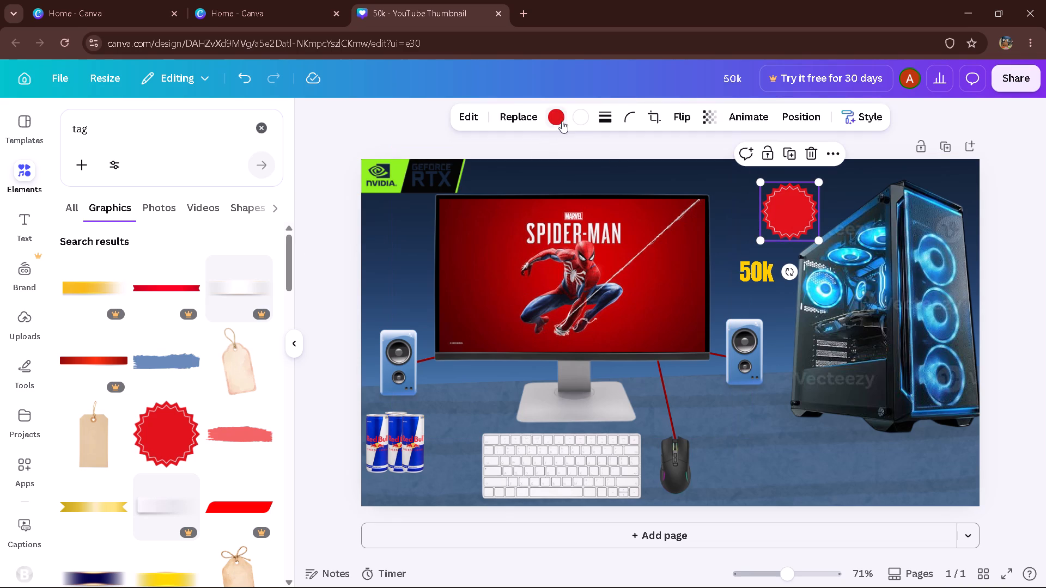
left_click(562, 119)
left_click(102, 261)
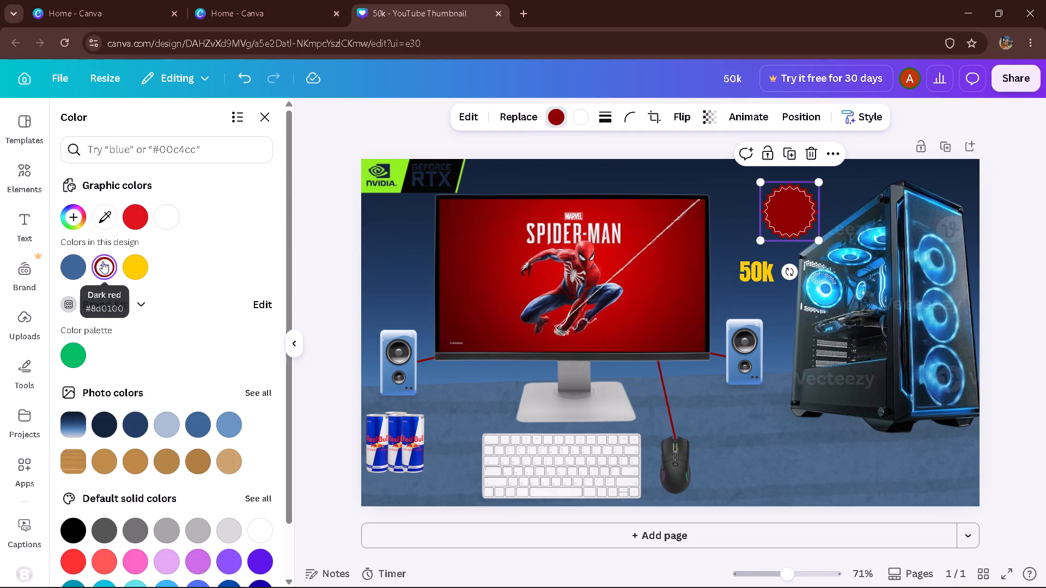
left_click(110, 212)
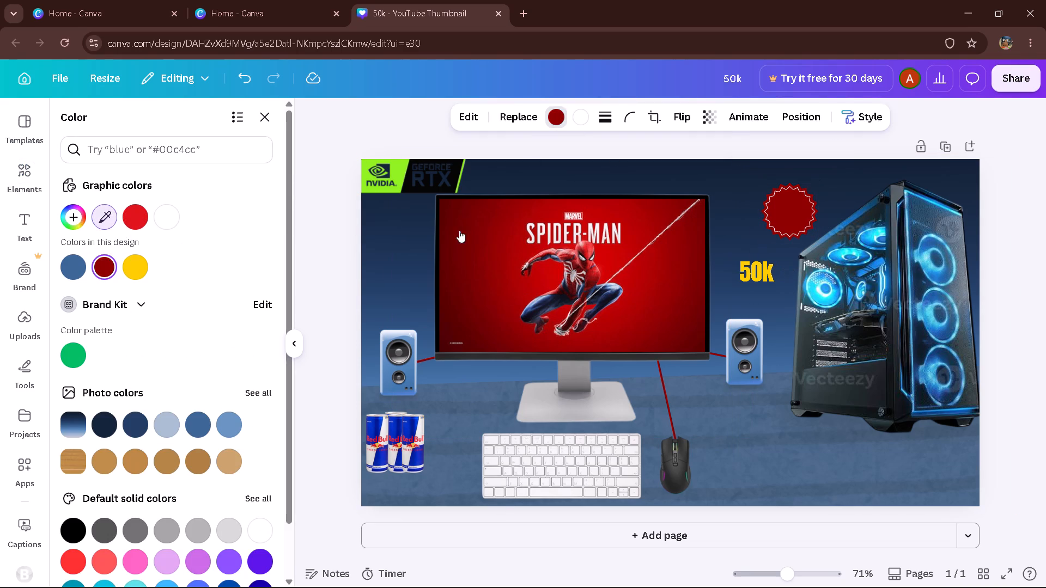
left_click(665, 285)
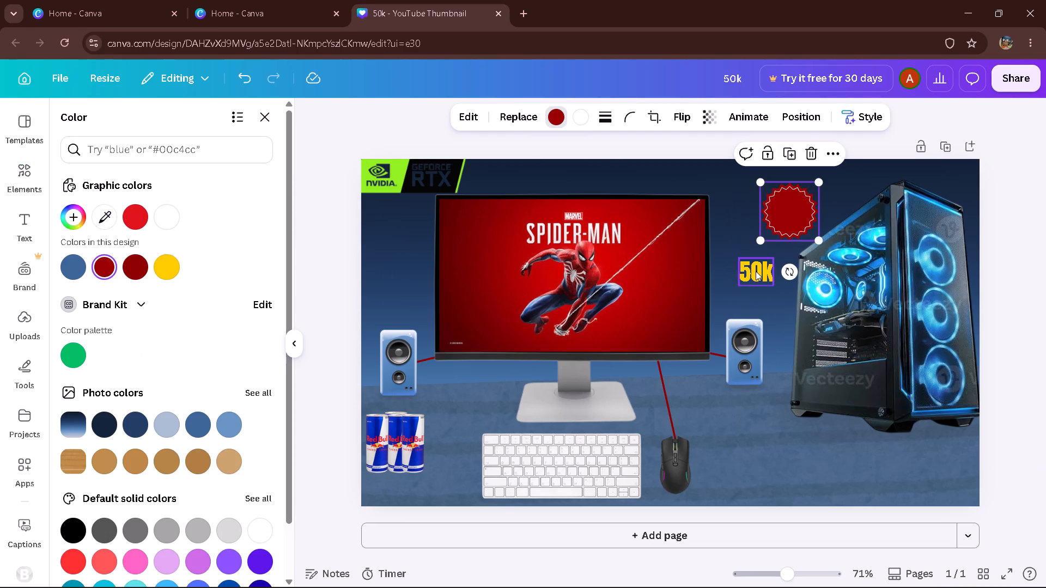
Move the 50k text back onto the starburst badge and set its font size to 34.
left_click_drag(756, 271, 788, 209)
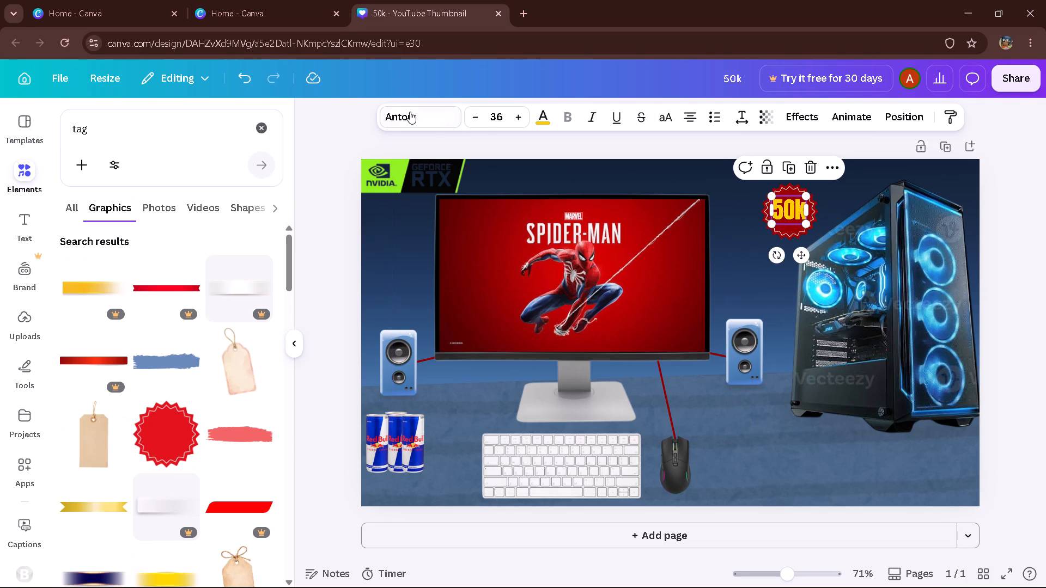
double_click(477, 123)
double_click(1034, 147)
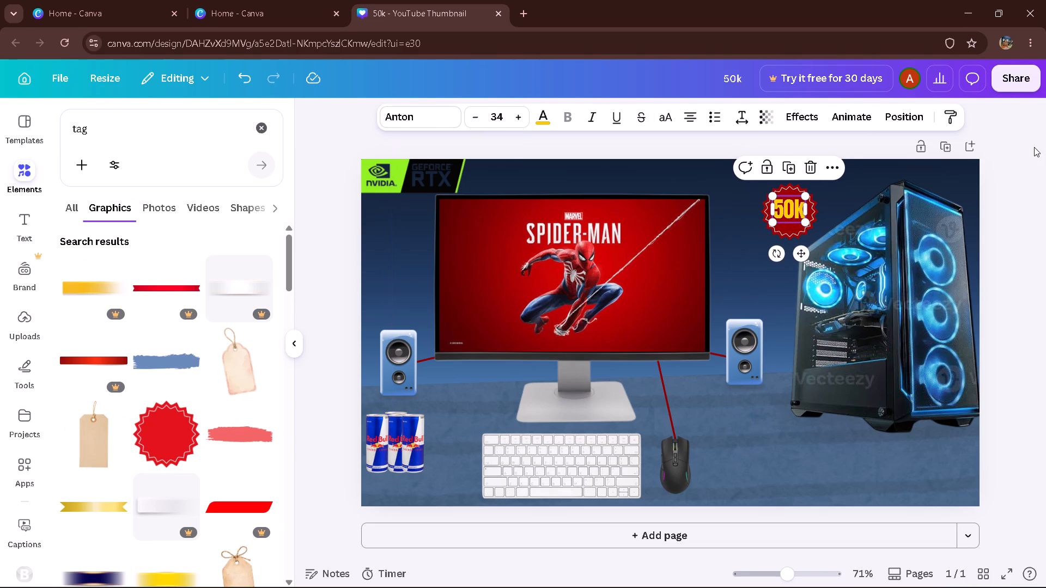
Nudge the 50k text slightly down and to the right so it sits centred in the starburst badge.
left_click(779, 213)
key("alt+Down")
key("alt+Down")
key("alt+Down")
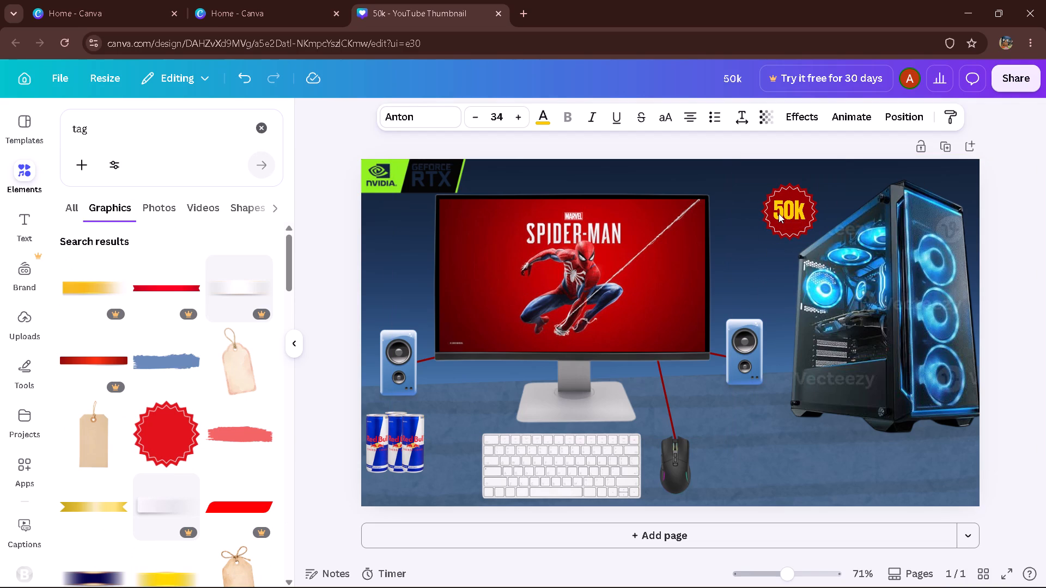
key("alt+Down")
key("alt+Down")
key("alt+Right")
key("alt+Up")
triple_click(1037, 156)
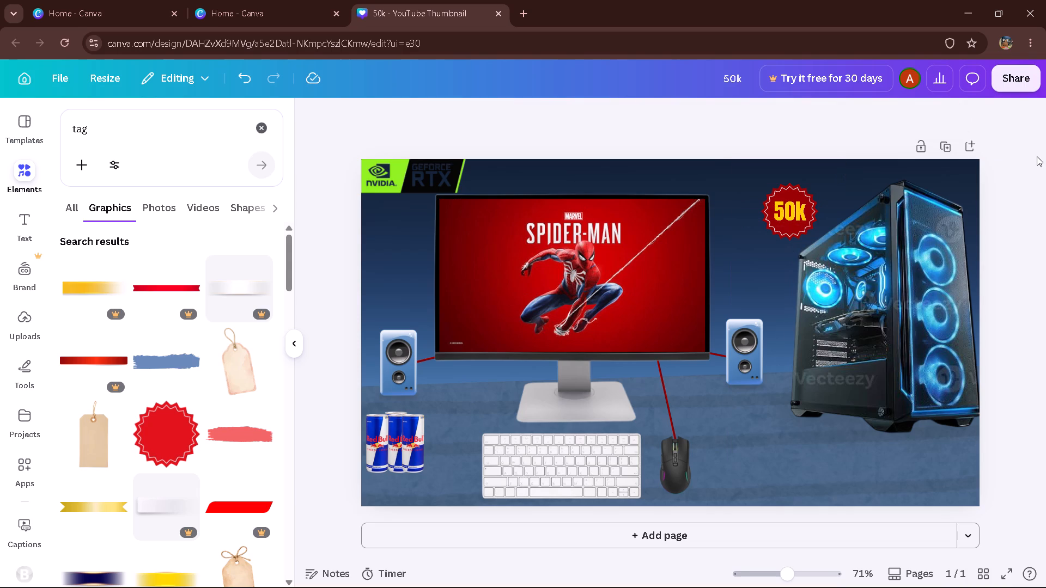